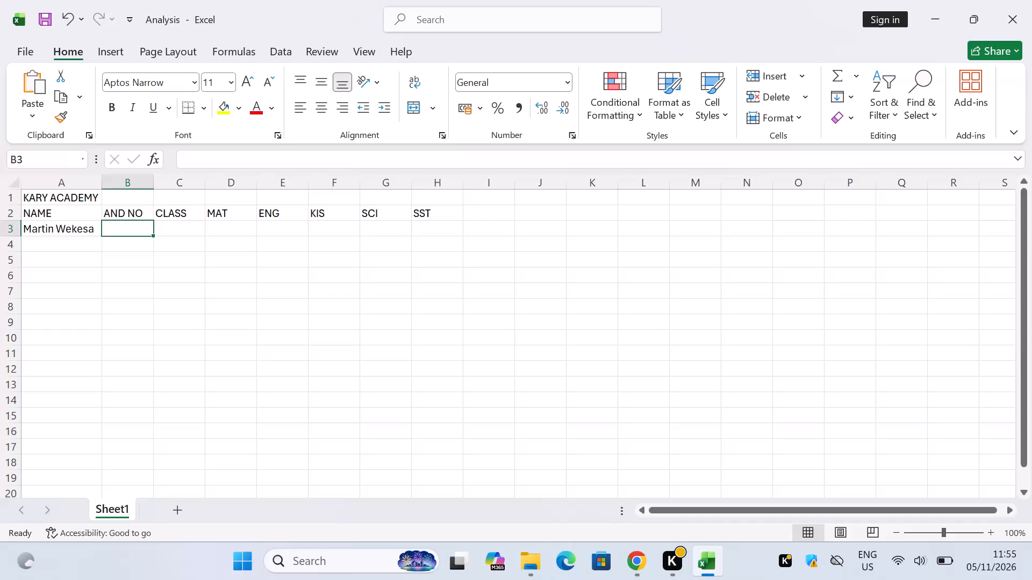
Fill row 3 with the student's admission number, CLASS 55, MAT 45, ENG 80, KIS 55, SCI 60 and SST 90.
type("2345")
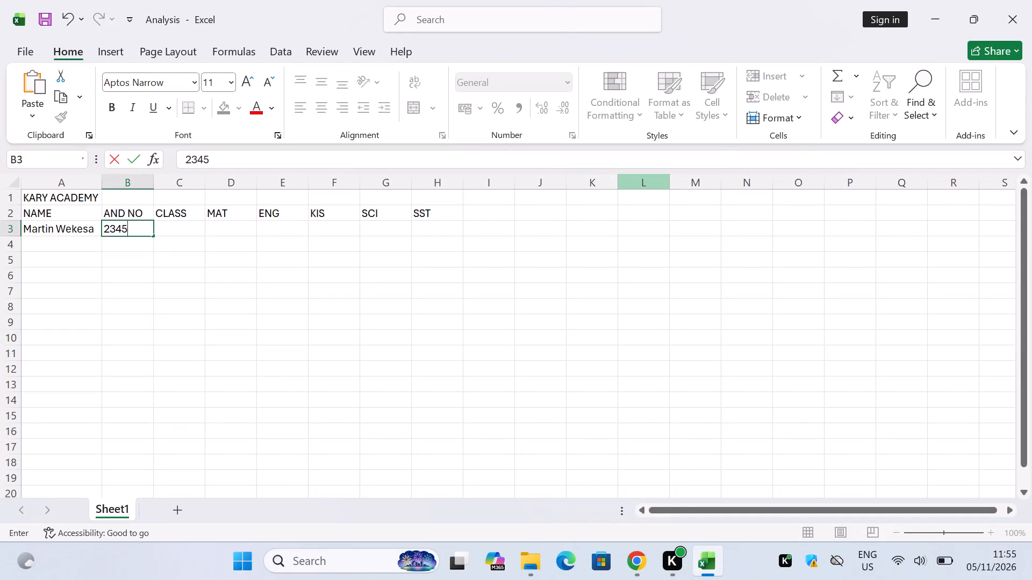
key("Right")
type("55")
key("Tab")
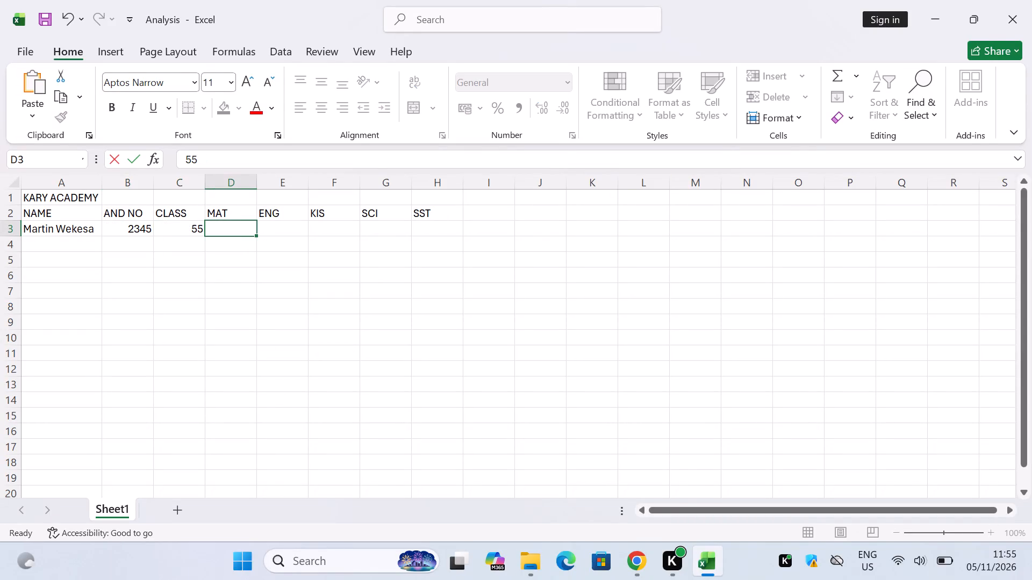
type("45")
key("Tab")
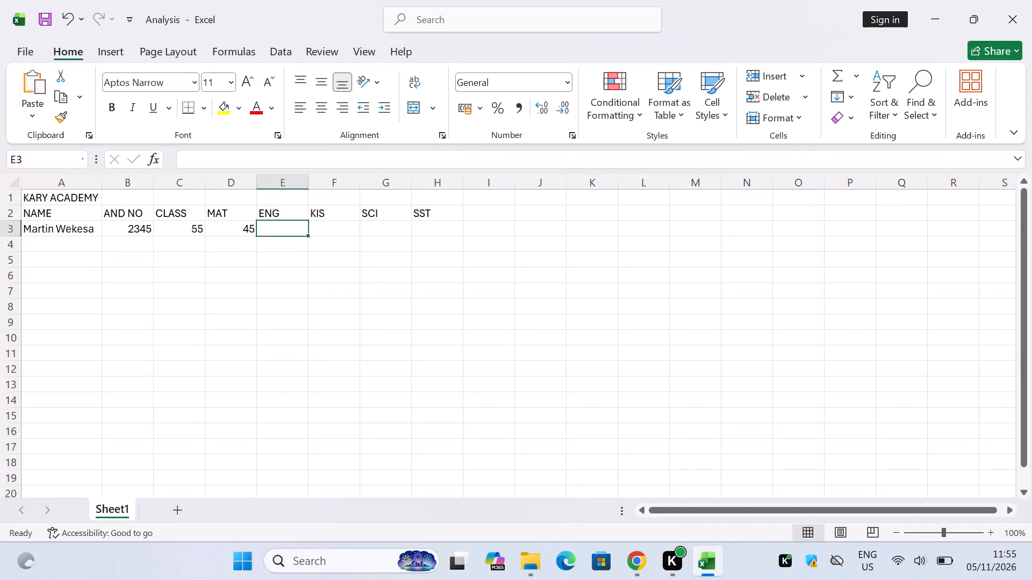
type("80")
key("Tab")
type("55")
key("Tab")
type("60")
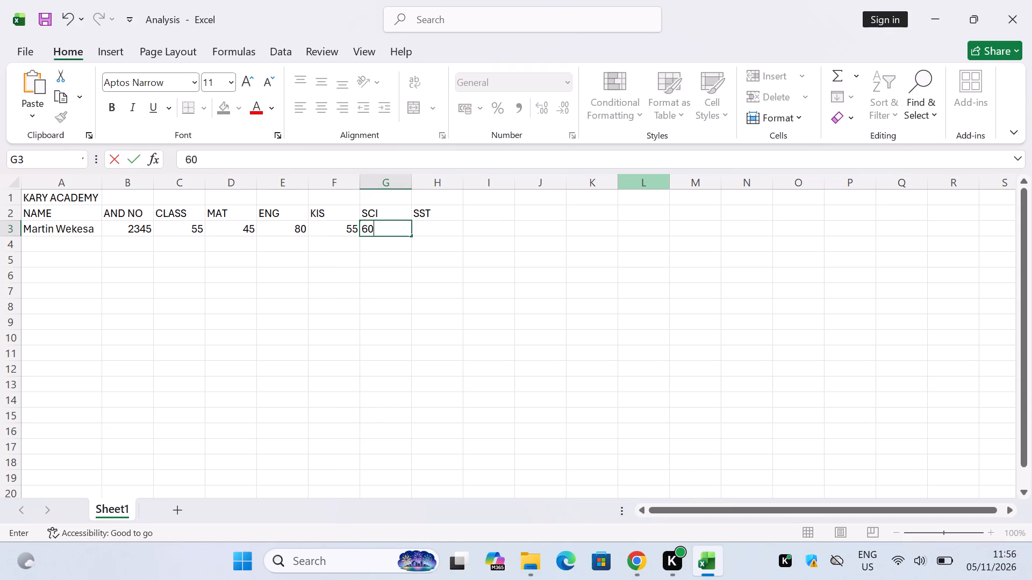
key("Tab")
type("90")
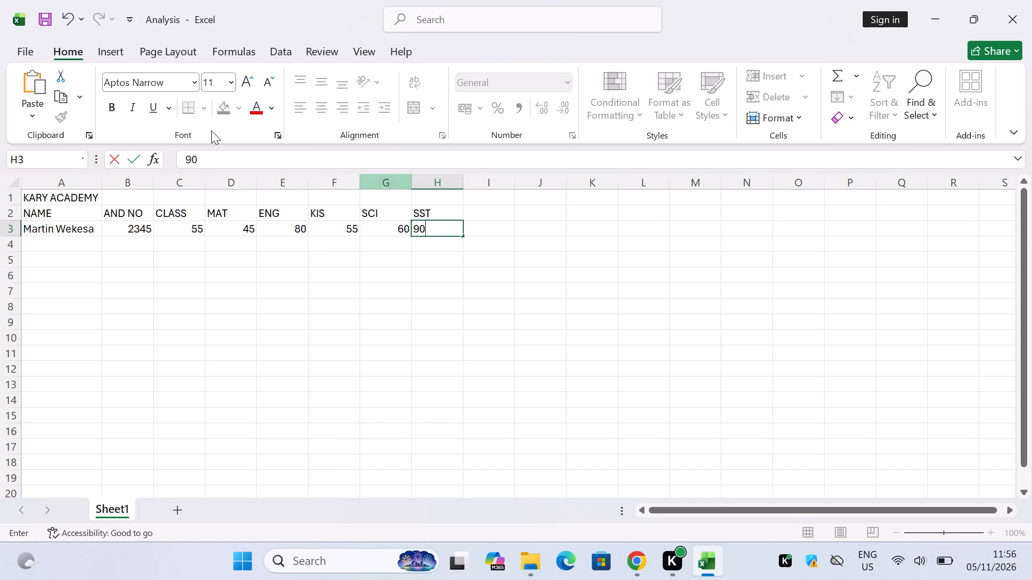
Enter the second student's name in A4 and the admission number in B4.
left_click(56, 243)
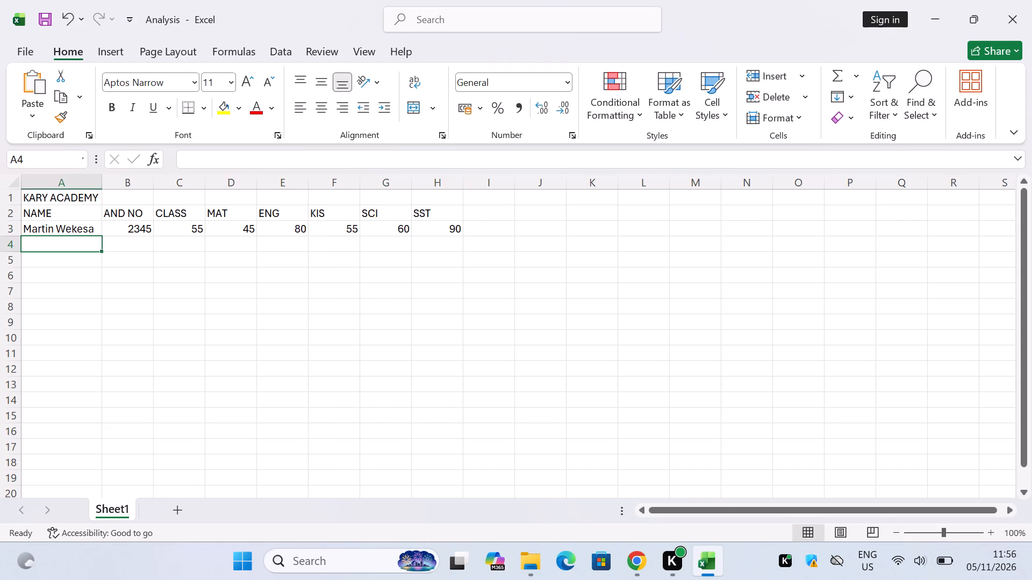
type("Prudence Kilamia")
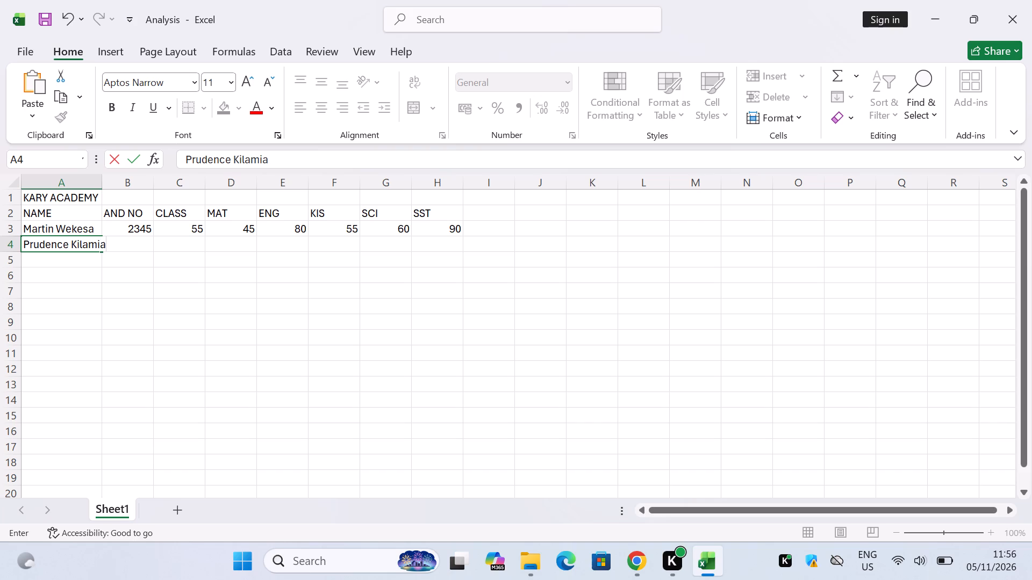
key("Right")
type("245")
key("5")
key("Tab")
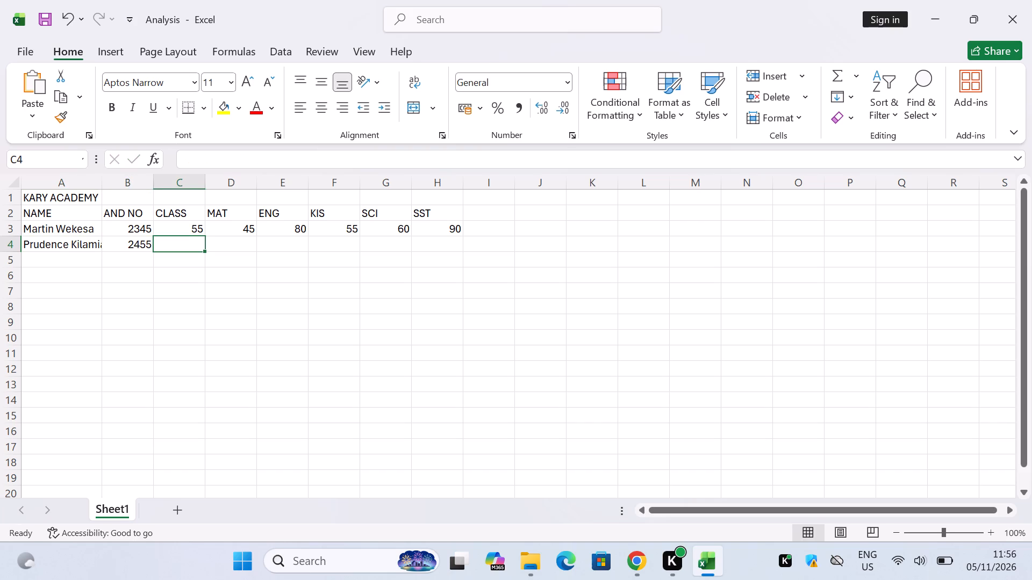
Fill the rest of row 4 with CLASS 35, MAT 55, ENG 60, KIS 75, SCI 65 and SST 85.
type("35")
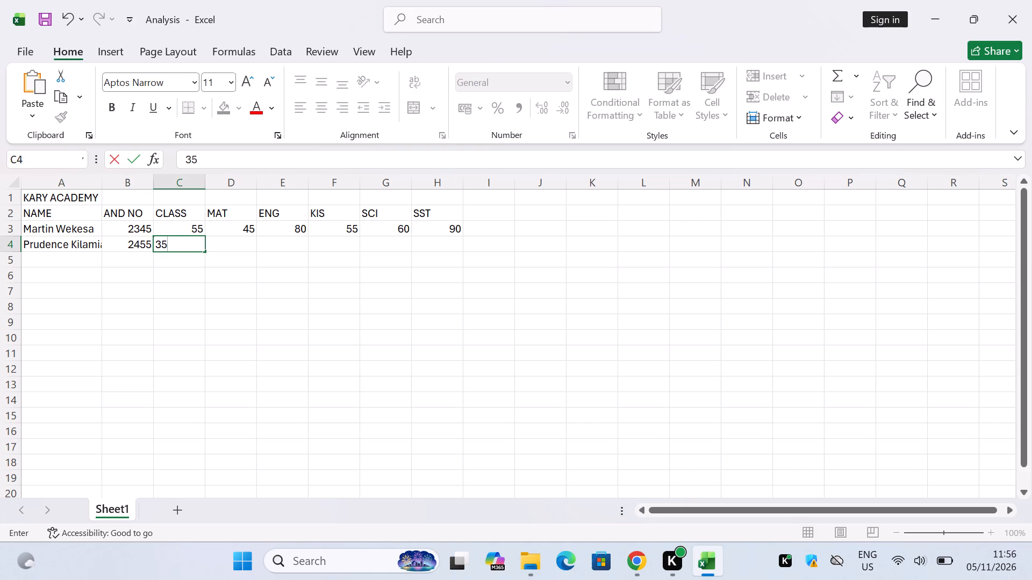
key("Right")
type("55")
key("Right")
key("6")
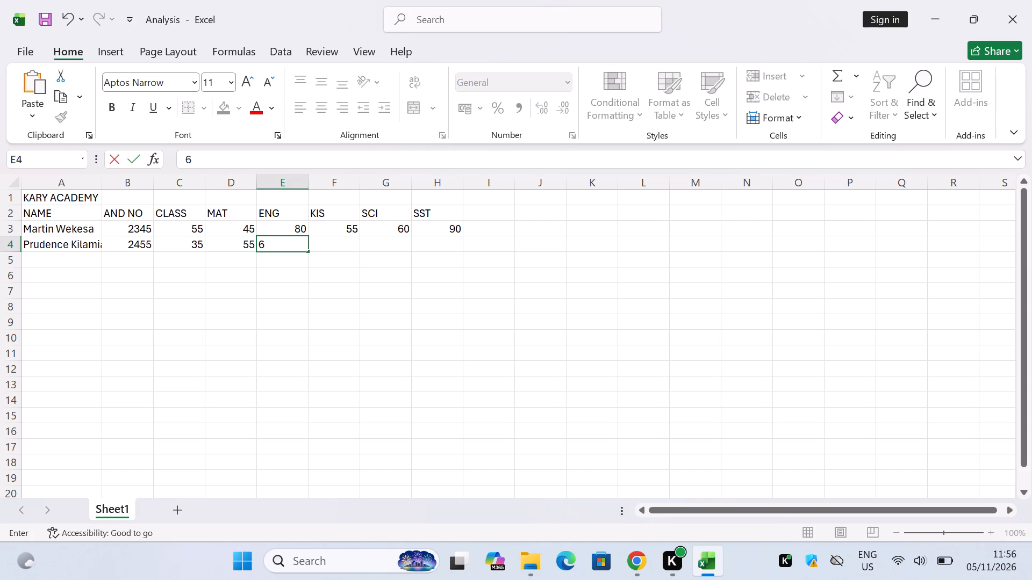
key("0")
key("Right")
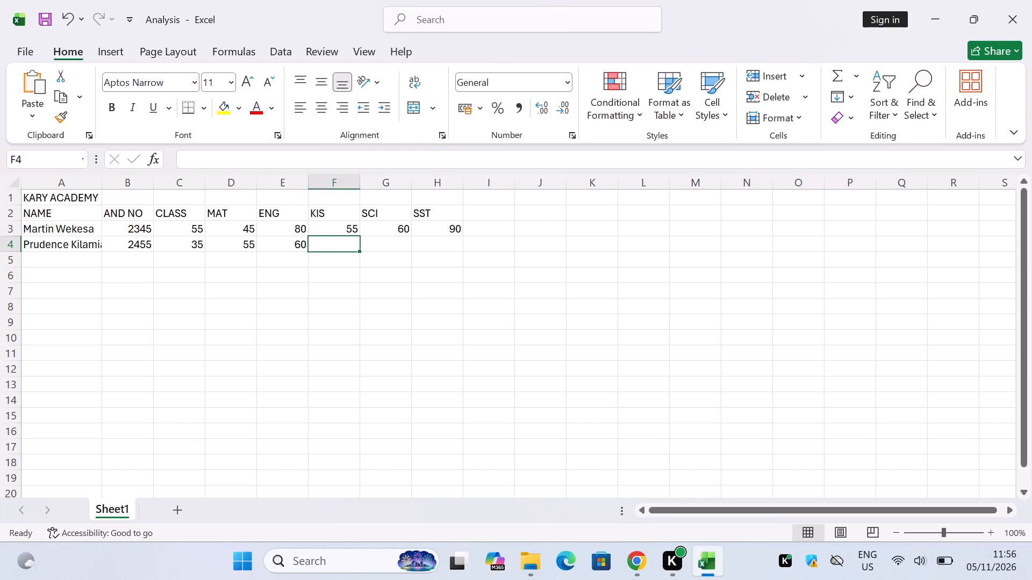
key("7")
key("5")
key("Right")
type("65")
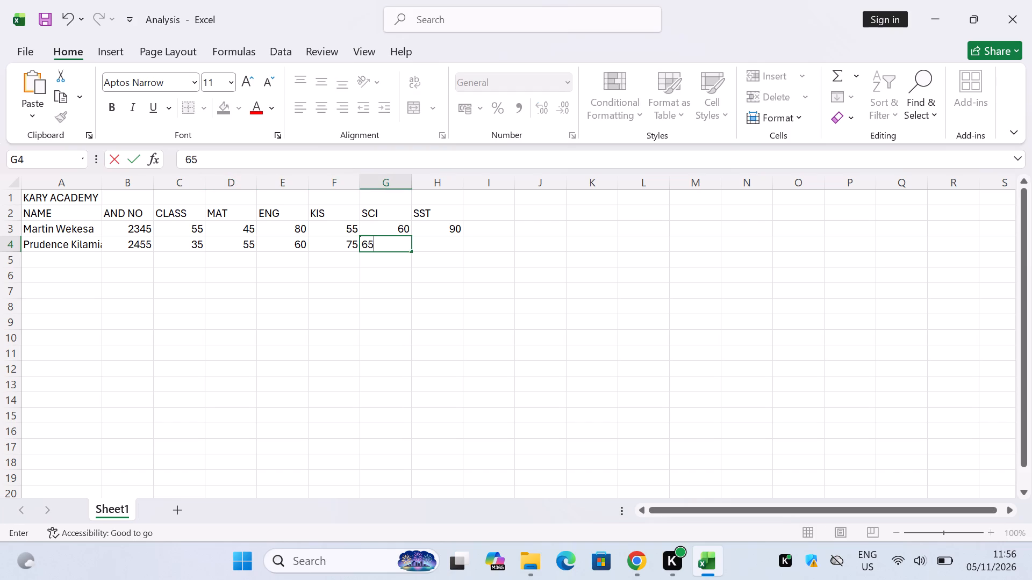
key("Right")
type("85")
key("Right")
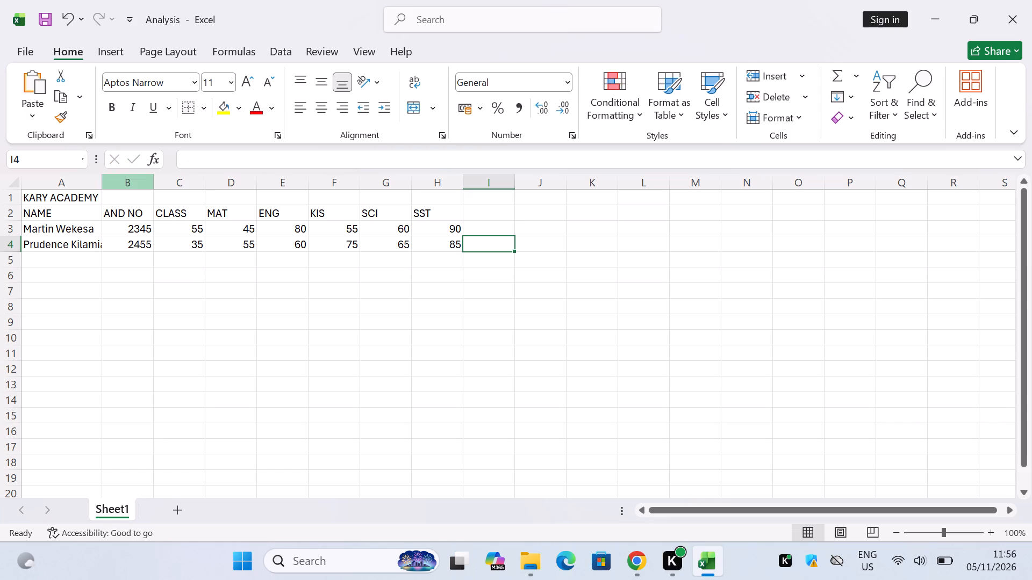
Autofit the width of column A to the student names.
double_click(99, 184)
Enter the names of two more students in cells A5 and A6.
left_click(73, 260)
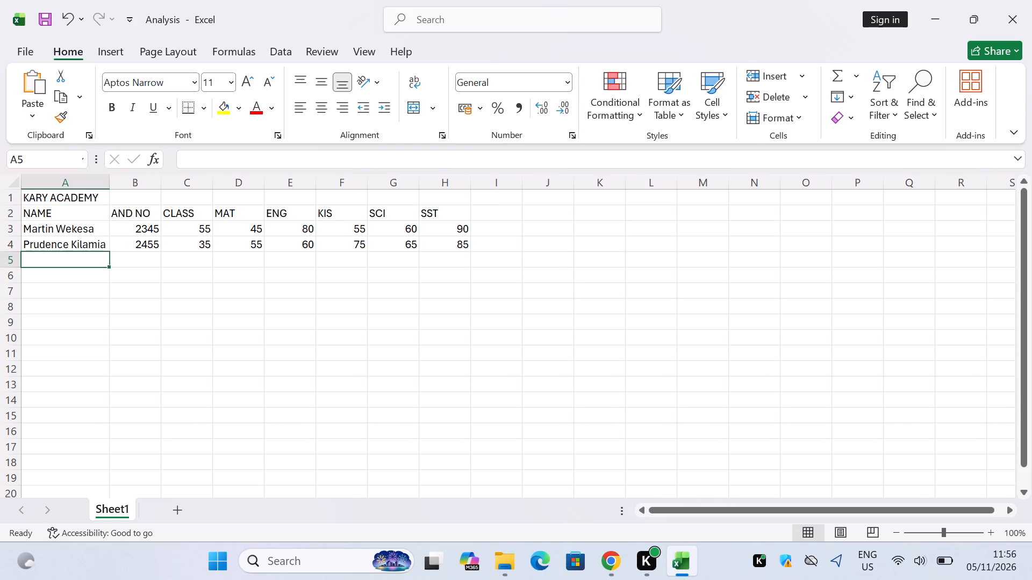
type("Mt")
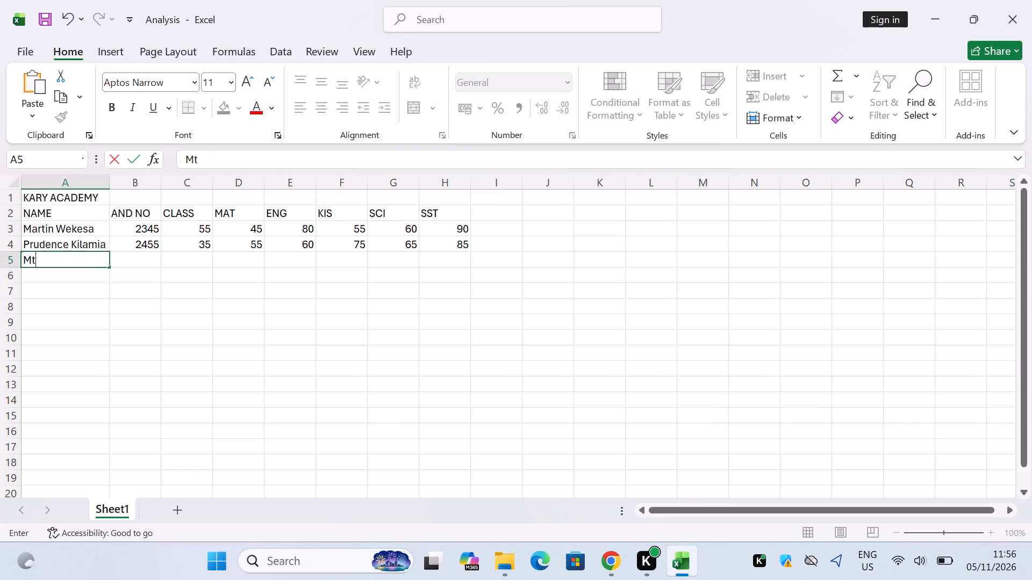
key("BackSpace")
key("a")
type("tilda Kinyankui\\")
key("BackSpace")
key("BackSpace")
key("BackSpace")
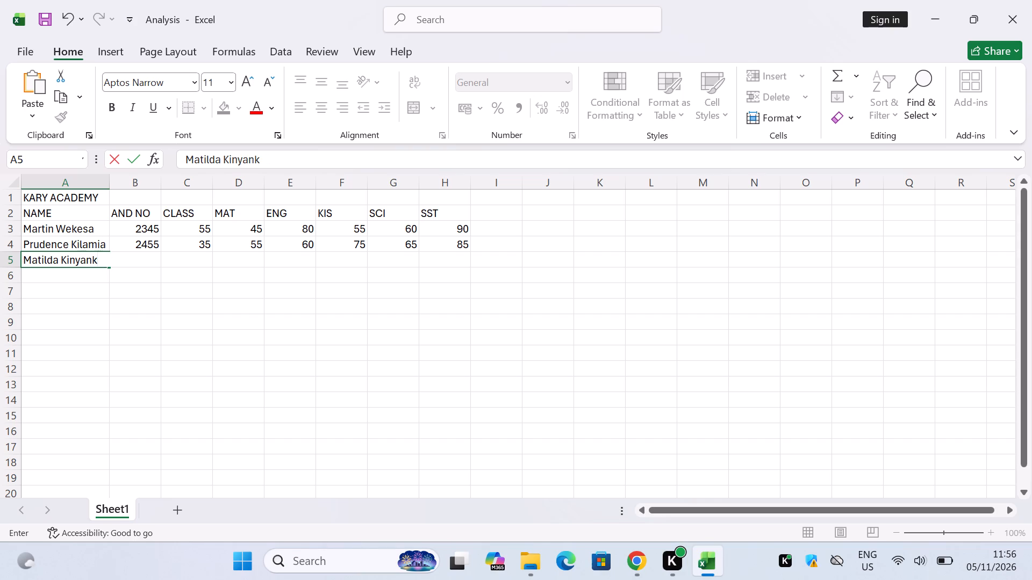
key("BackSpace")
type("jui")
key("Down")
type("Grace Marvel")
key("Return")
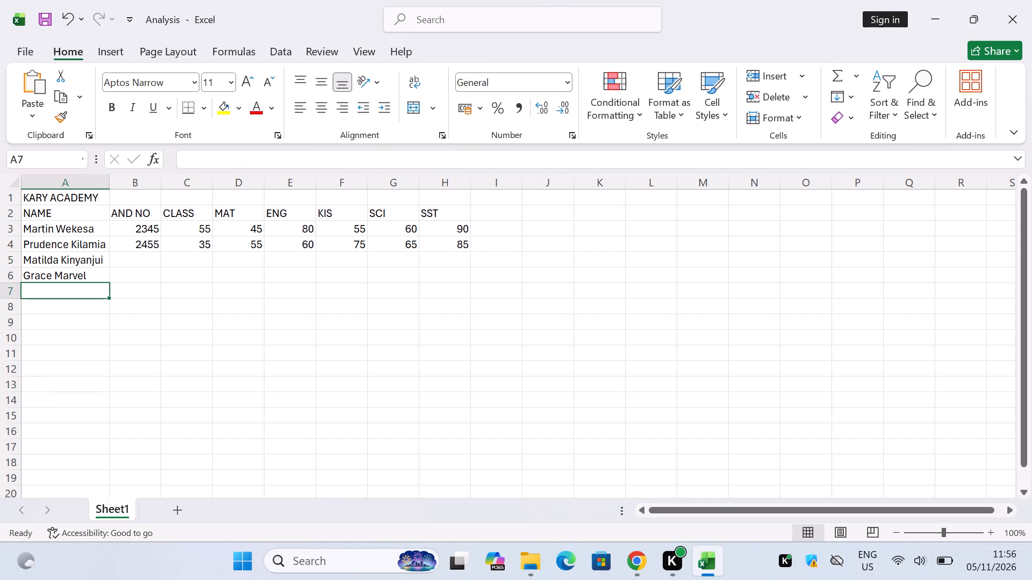
Continue the NAME column with three more students' names in cells A7 to A9.
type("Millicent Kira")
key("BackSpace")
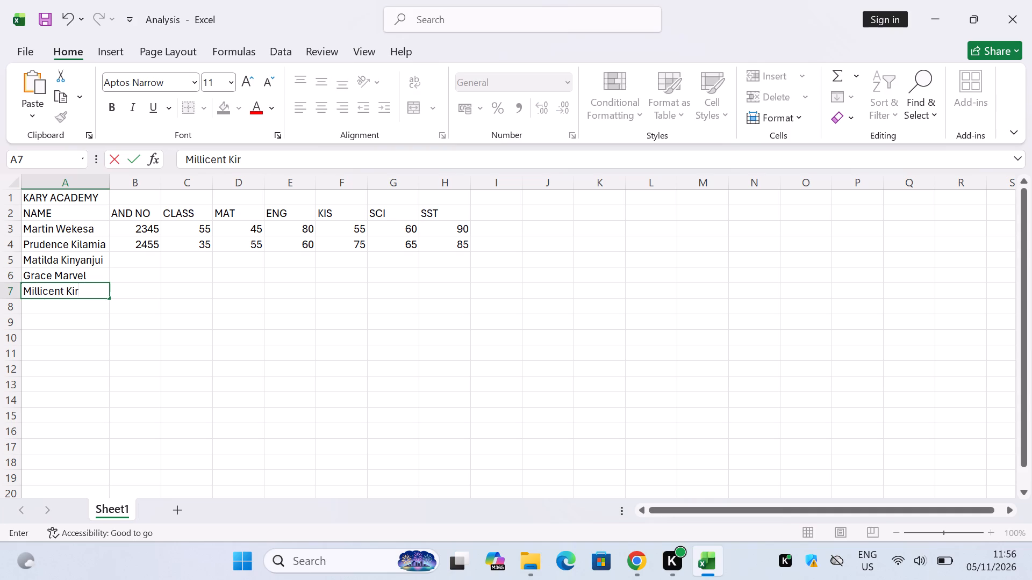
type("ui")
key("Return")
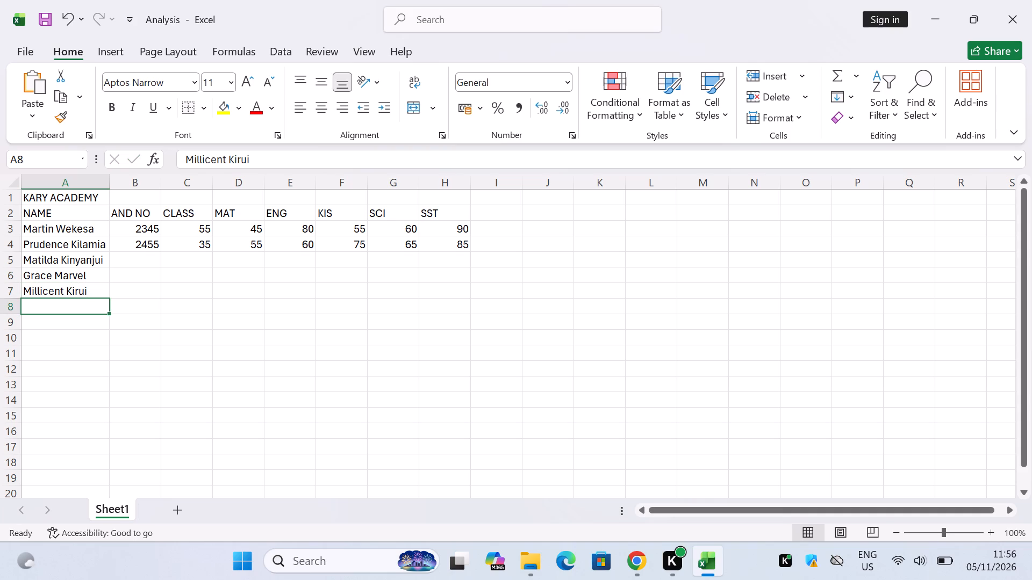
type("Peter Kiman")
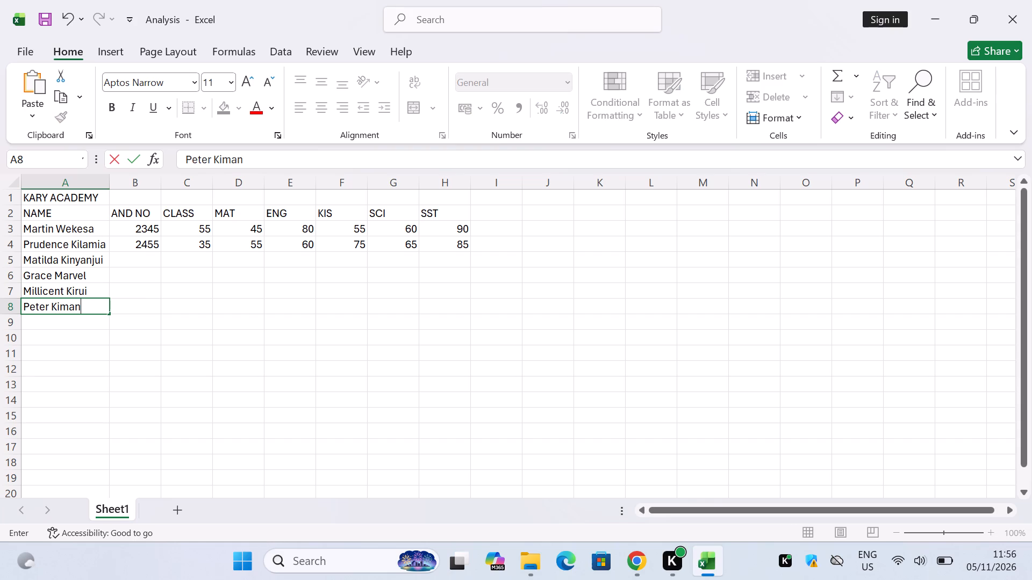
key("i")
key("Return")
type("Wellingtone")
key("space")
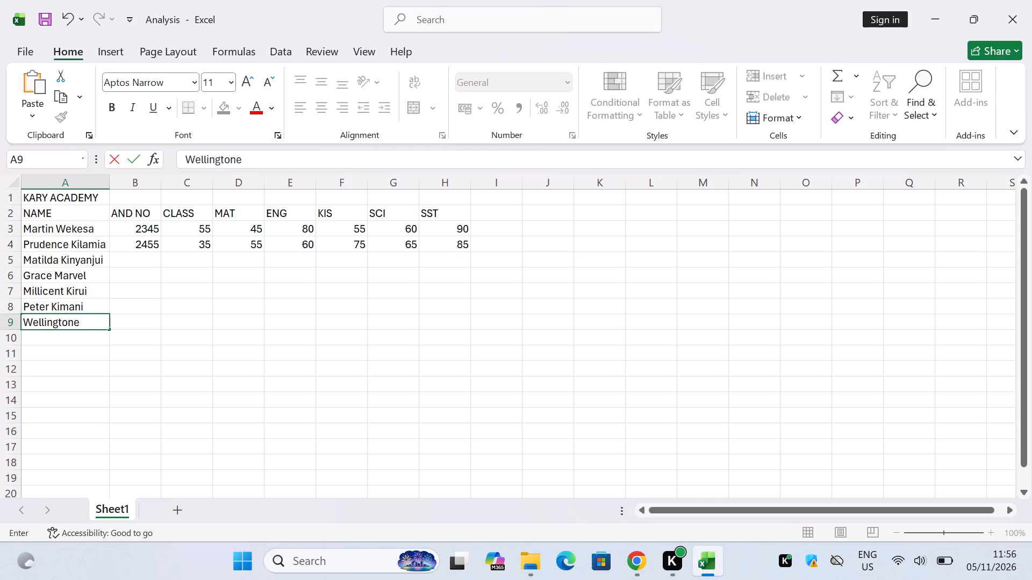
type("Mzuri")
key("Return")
Add three more students' names to the NAME column in cells A10 to A12.
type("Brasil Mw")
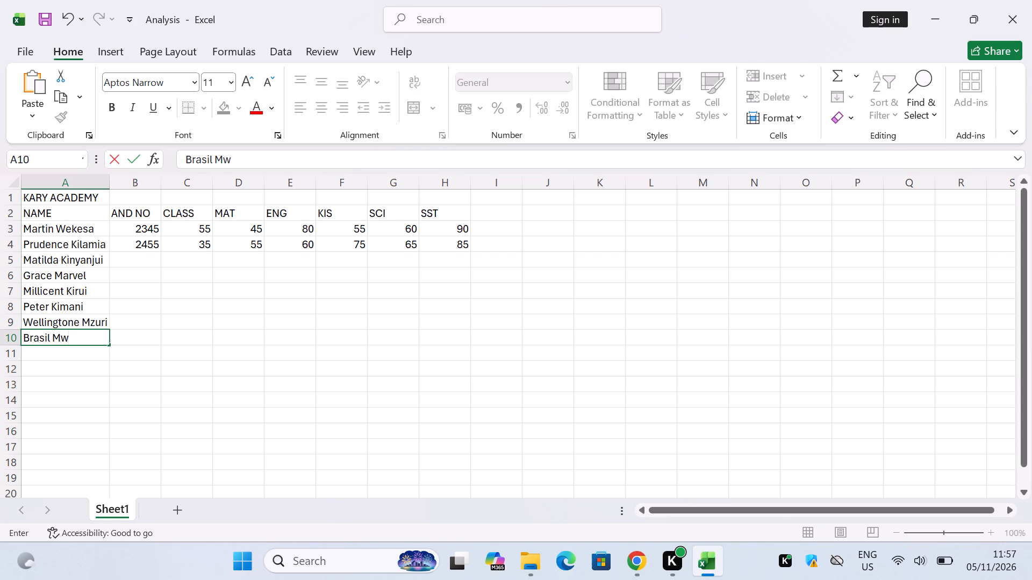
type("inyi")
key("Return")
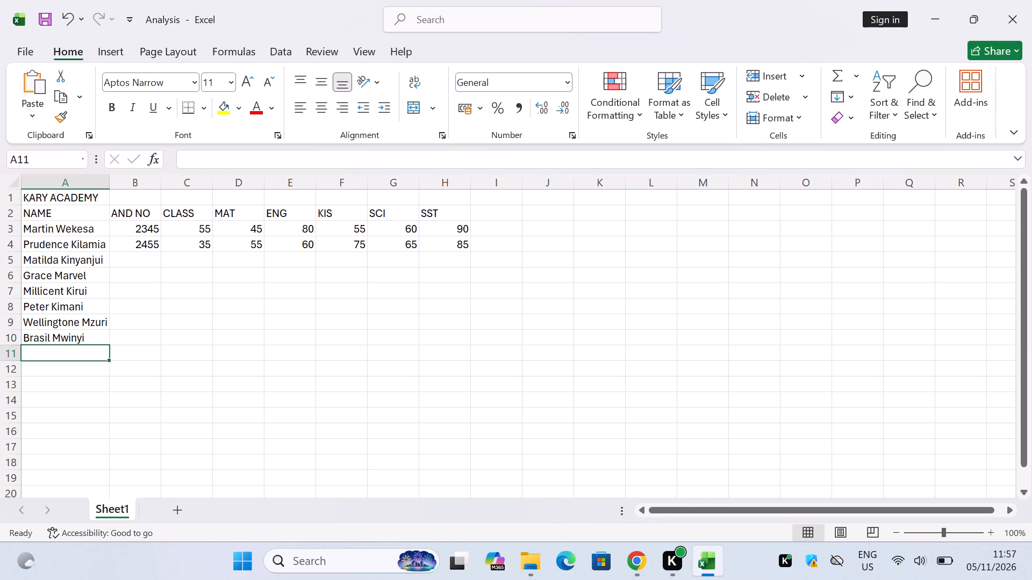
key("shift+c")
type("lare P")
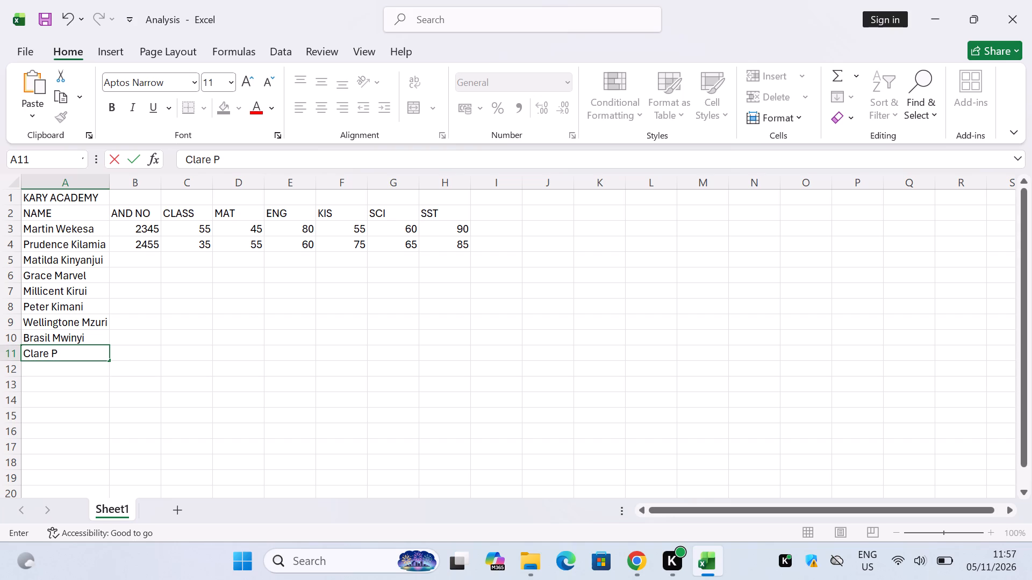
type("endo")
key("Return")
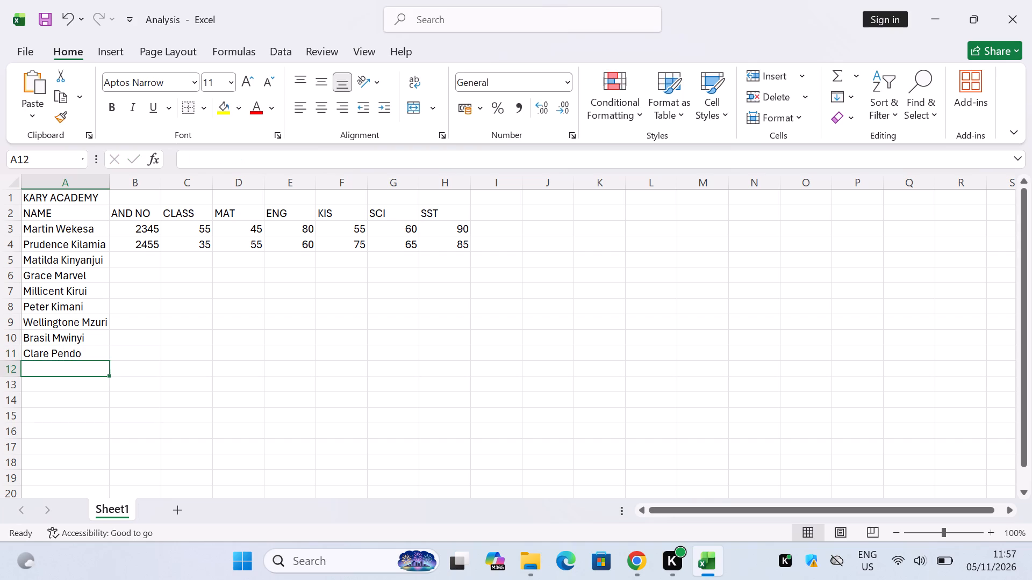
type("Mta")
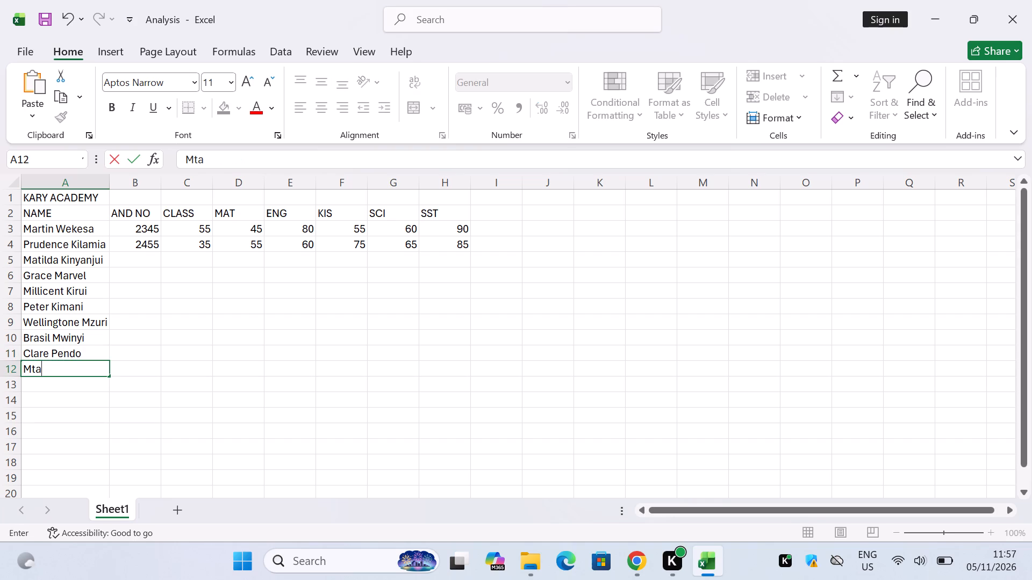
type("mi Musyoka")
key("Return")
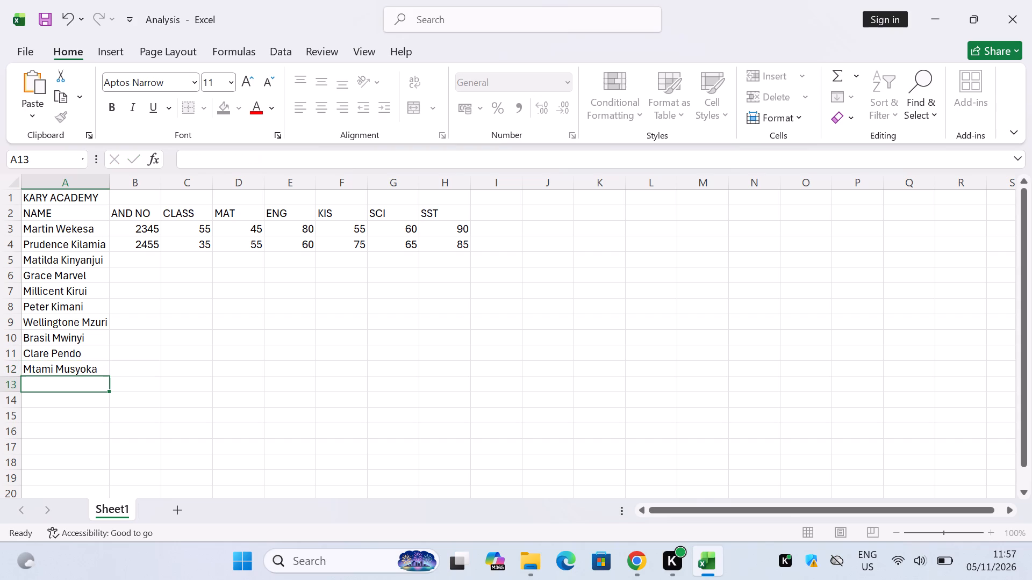
Enter the next two students' names in cells A13 and A14.
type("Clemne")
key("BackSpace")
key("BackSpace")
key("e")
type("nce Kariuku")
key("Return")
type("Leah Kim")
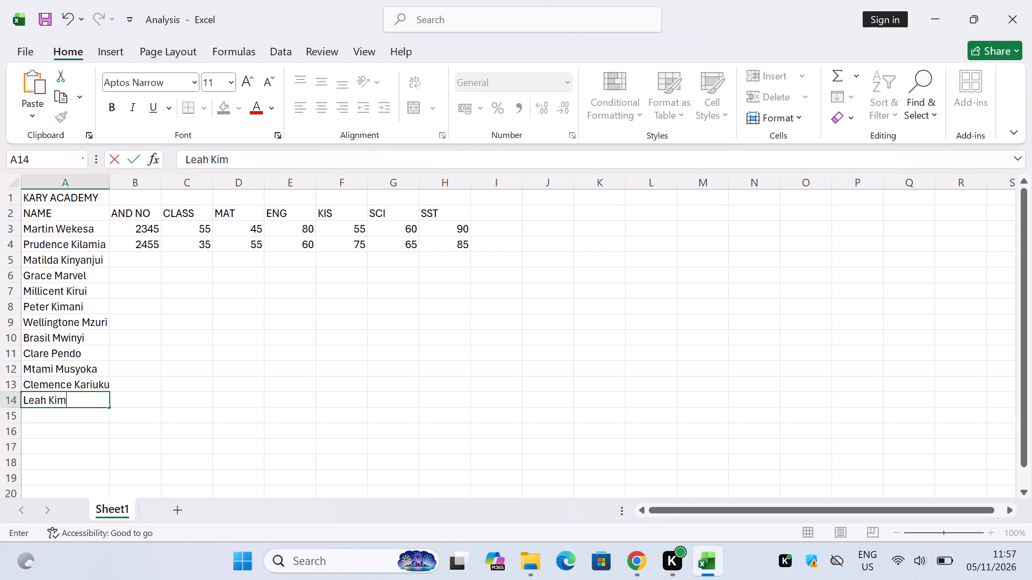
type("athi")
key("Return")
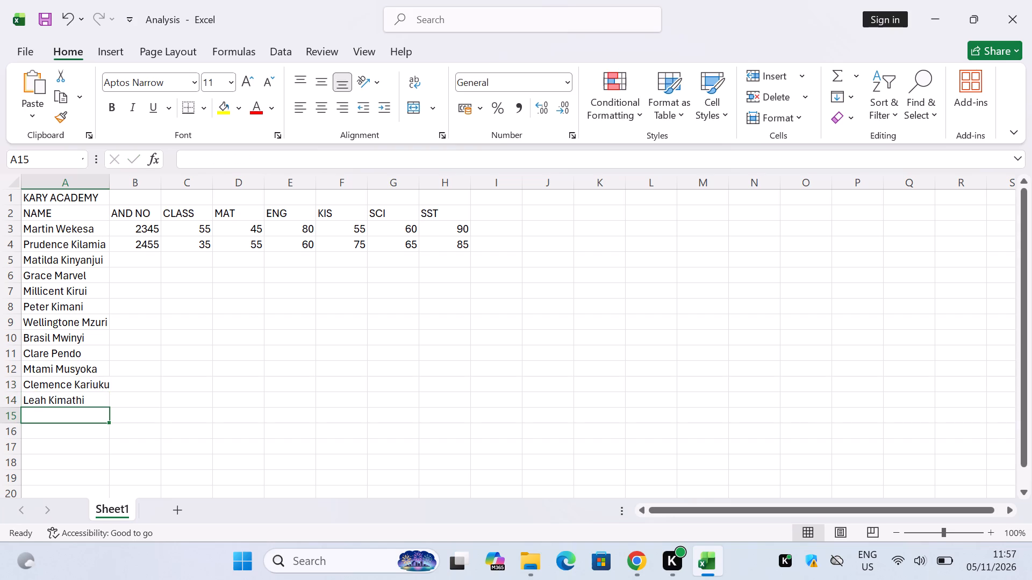
Complete the student list with three more names in cells A15 to A17.
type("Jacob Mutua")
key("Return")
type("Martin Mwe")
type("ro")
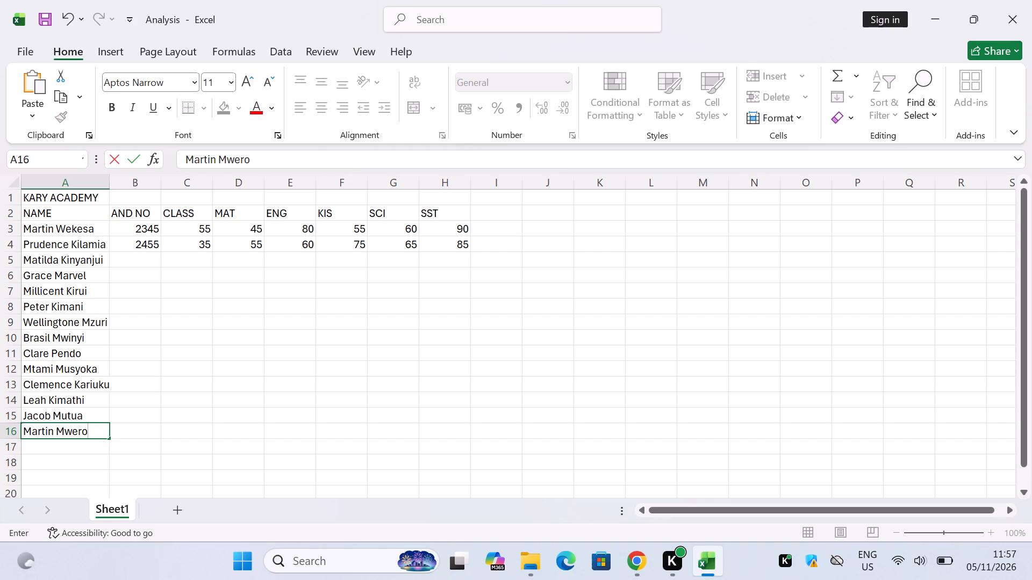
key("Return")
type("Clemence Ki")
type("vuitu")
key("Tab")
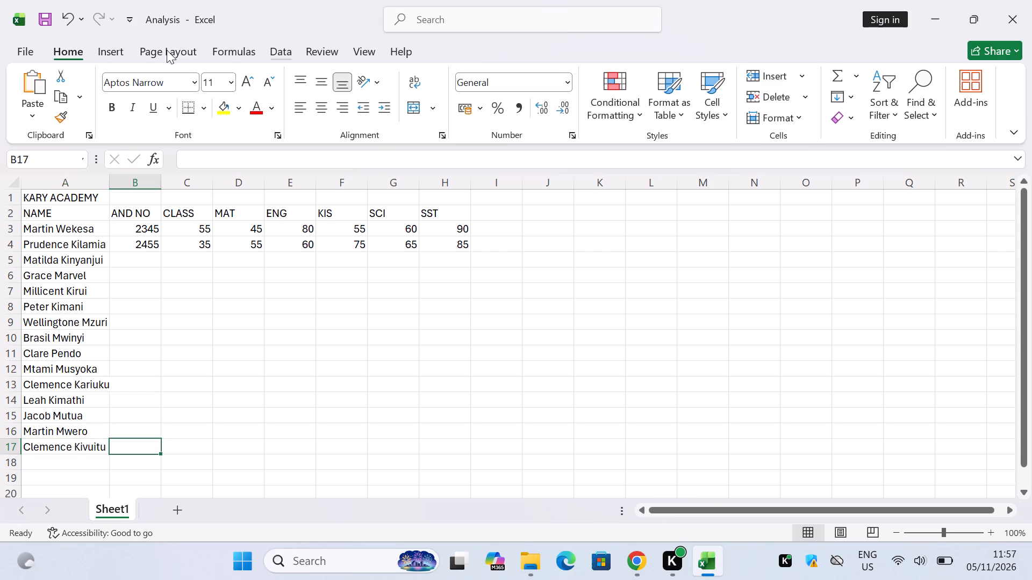
double_click(111, 182)
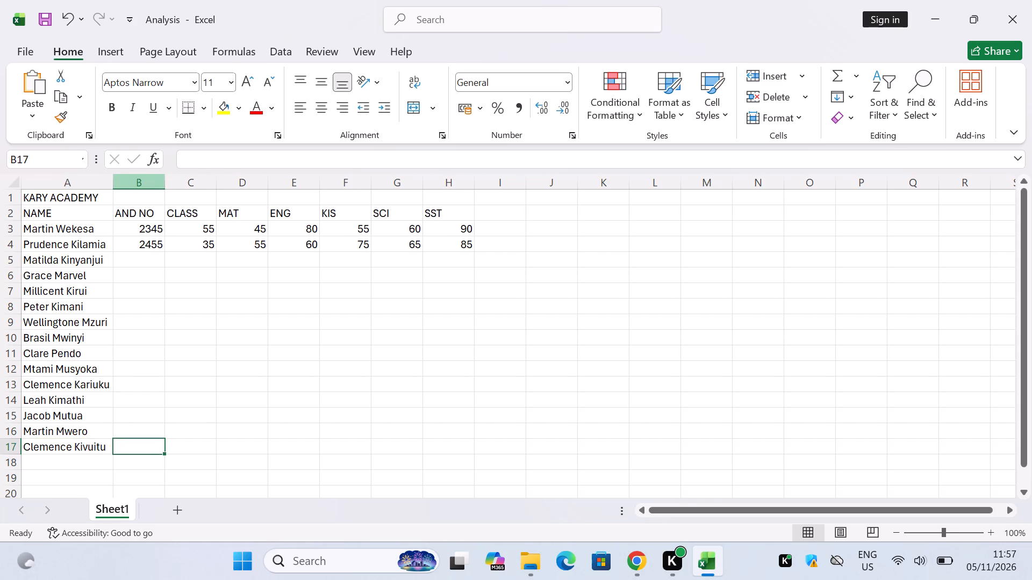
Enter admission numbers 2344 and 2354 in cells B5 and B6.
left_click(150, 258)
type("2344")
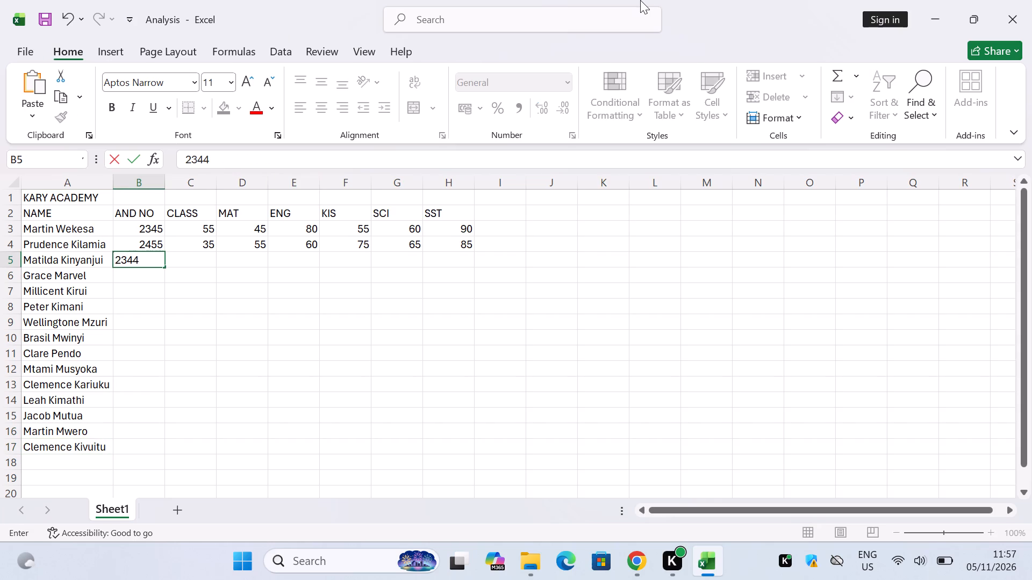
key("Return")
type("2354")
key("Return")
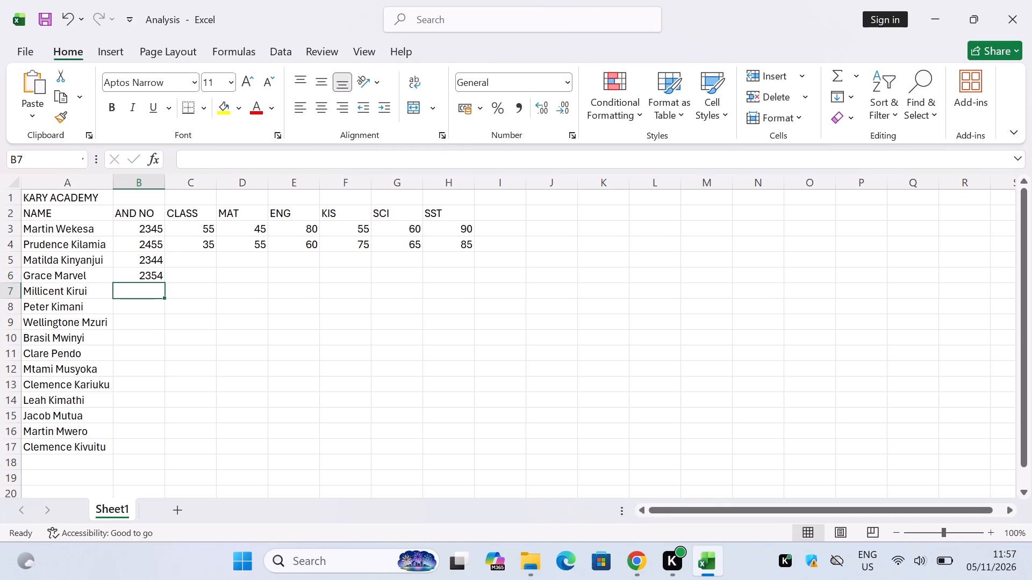
Replace the first four admission numbers in cells B3 to B6 with 2300, 2301, 2302 and 2303.
left_click_drag(138, 230, 146, 228)
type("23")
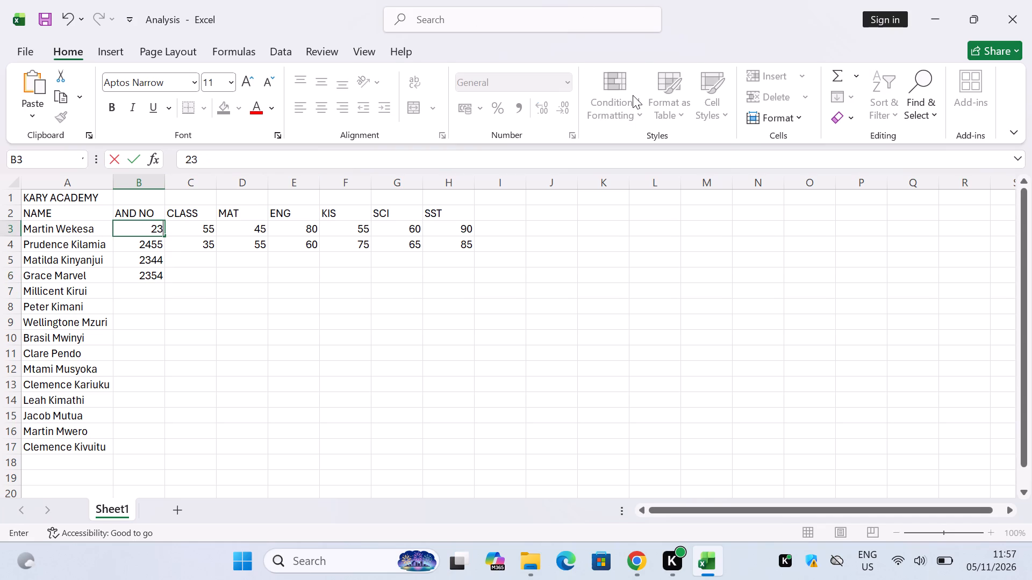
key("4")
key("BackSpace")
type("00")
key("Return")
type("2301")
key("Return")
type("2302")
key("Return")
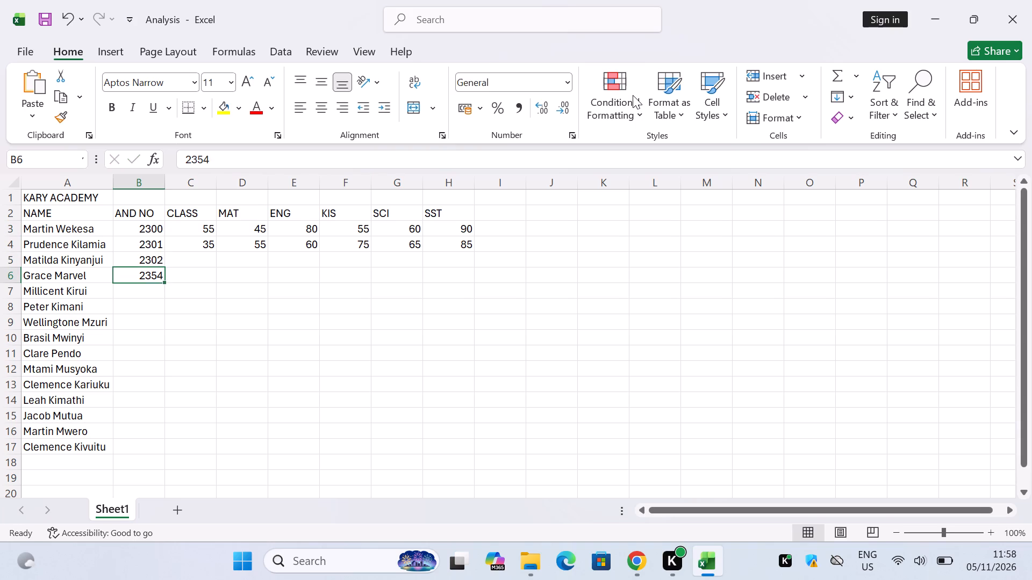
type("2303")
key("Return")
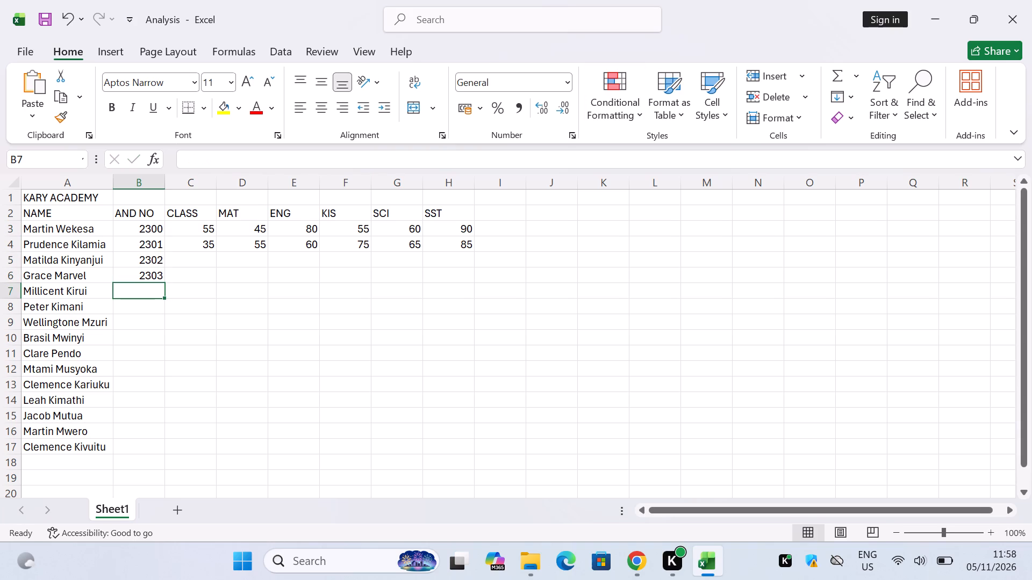
Extend the admission number series in B3:B6 down to cell B17, ending at 2314.
left_click_drag(144, 233, 148, 257)
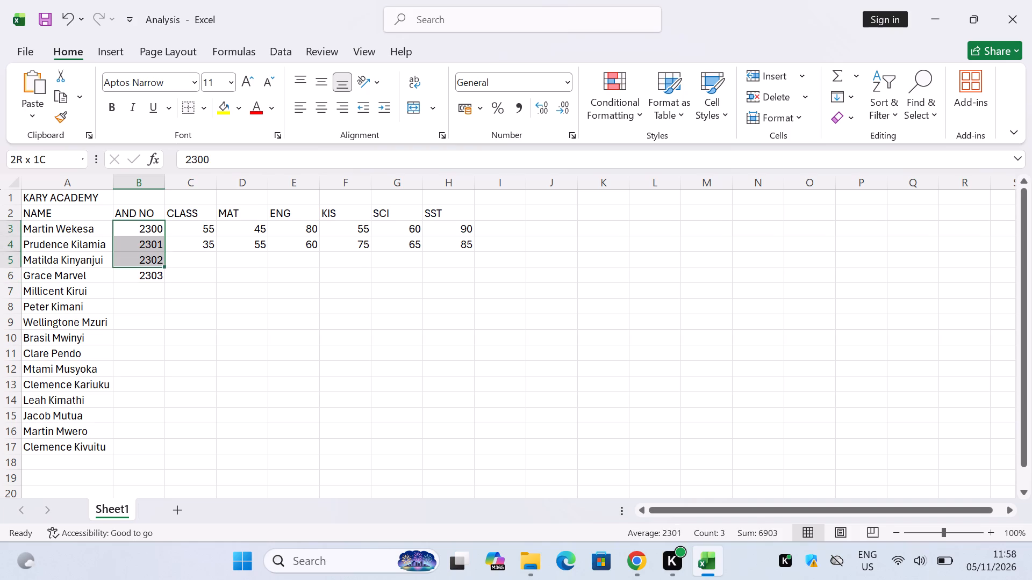
left_click_drag(148, 257, 150, 273)
left_click_drag(166, 285, 162, 448)
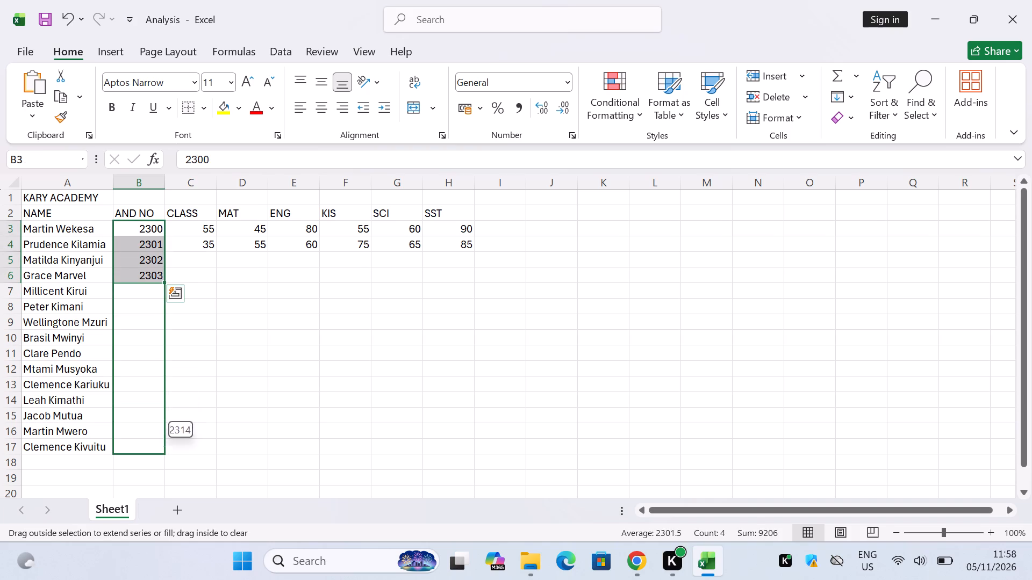
left_click_drag(162, 448, 161, 448)
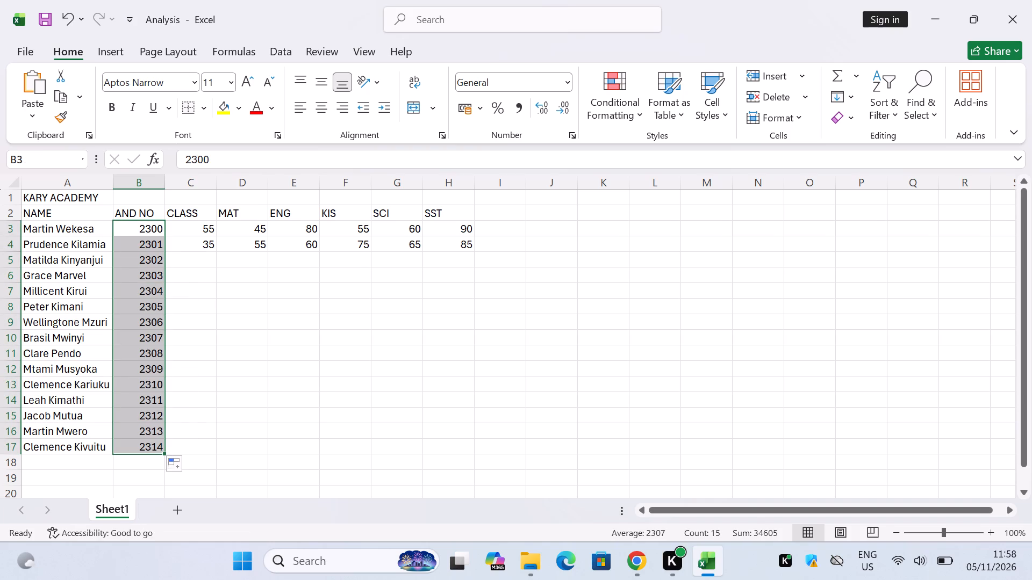
Fill row 5 from CLASS to SST with 54, 32, 78, 45, 66 and 87.
left_click(200, 266)
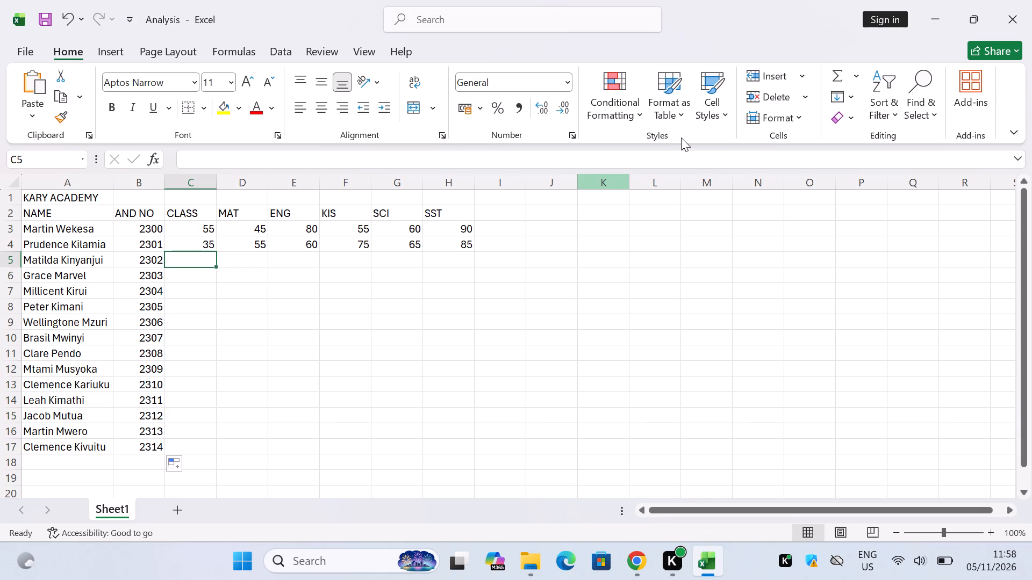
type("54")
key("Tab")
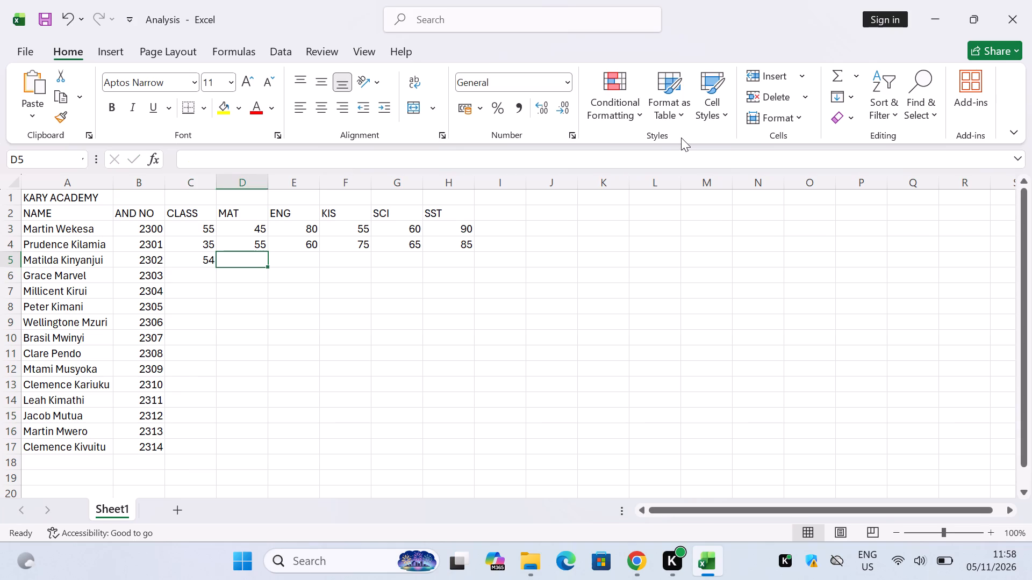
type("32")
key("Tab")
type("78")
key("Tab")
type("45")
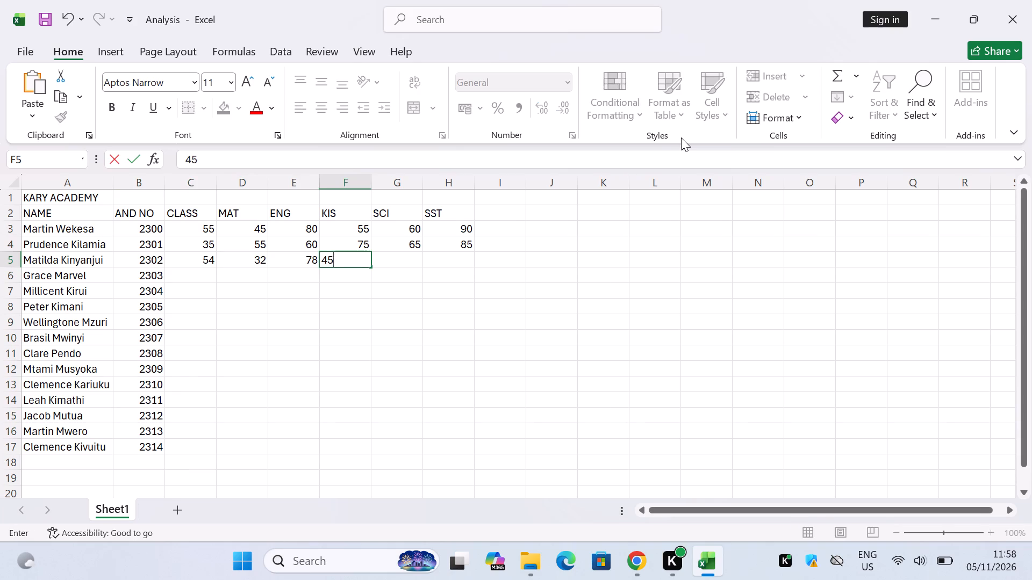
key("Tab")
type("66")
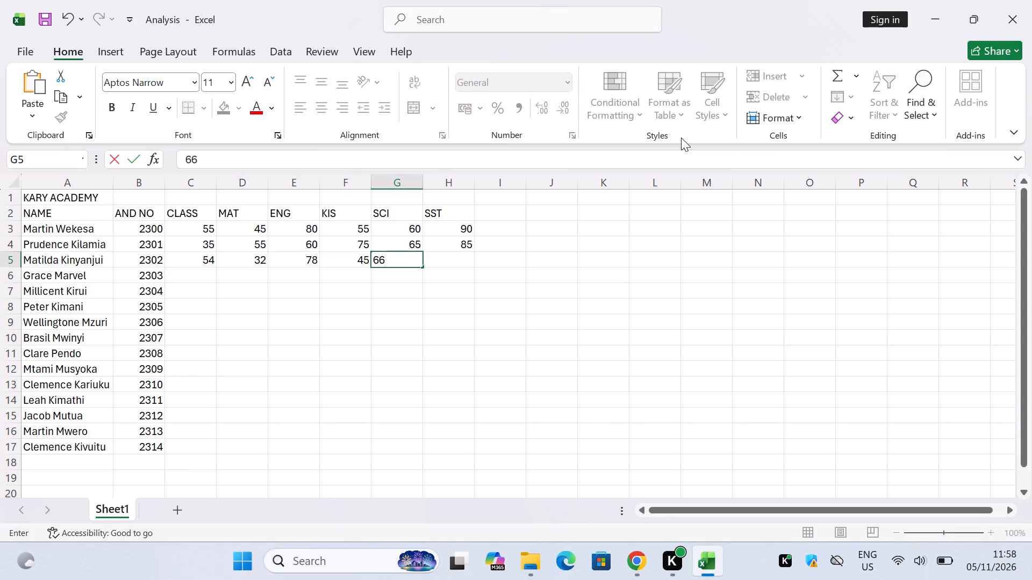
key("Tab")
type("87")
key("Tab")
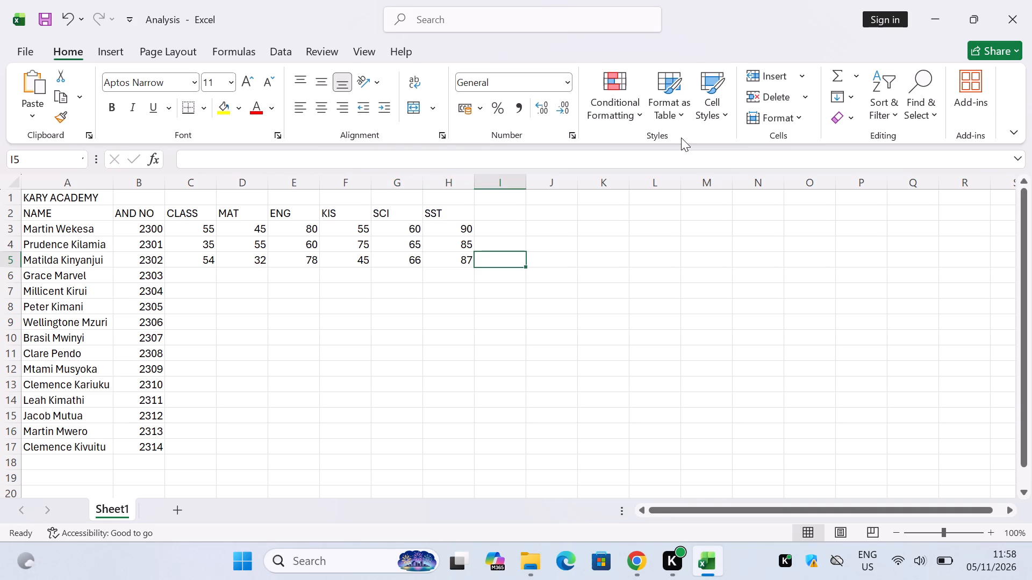
Fill row 6 from CLASS to SST with 54, 35, 85, 35, 45 and 60.
left_click(197, 274)
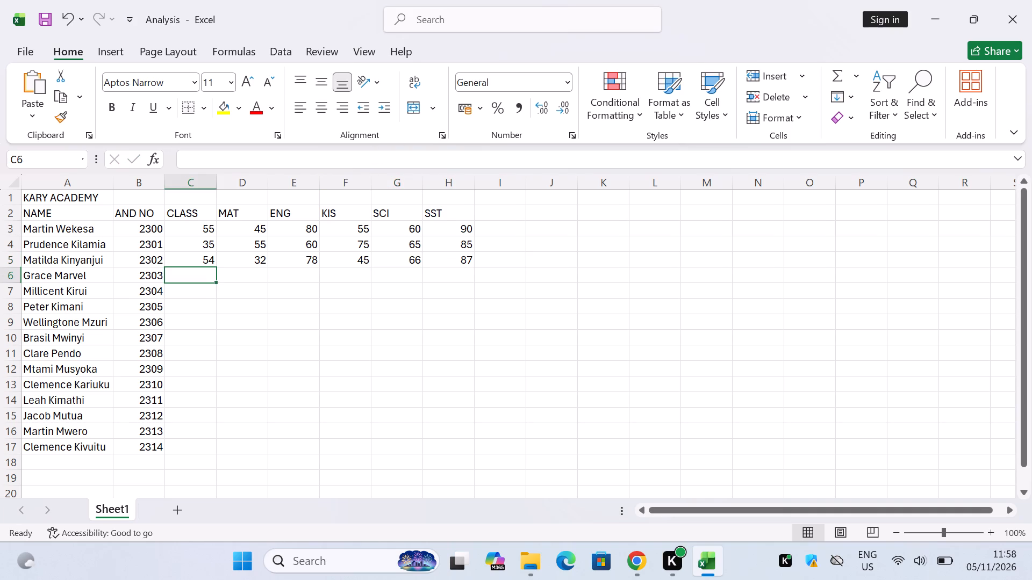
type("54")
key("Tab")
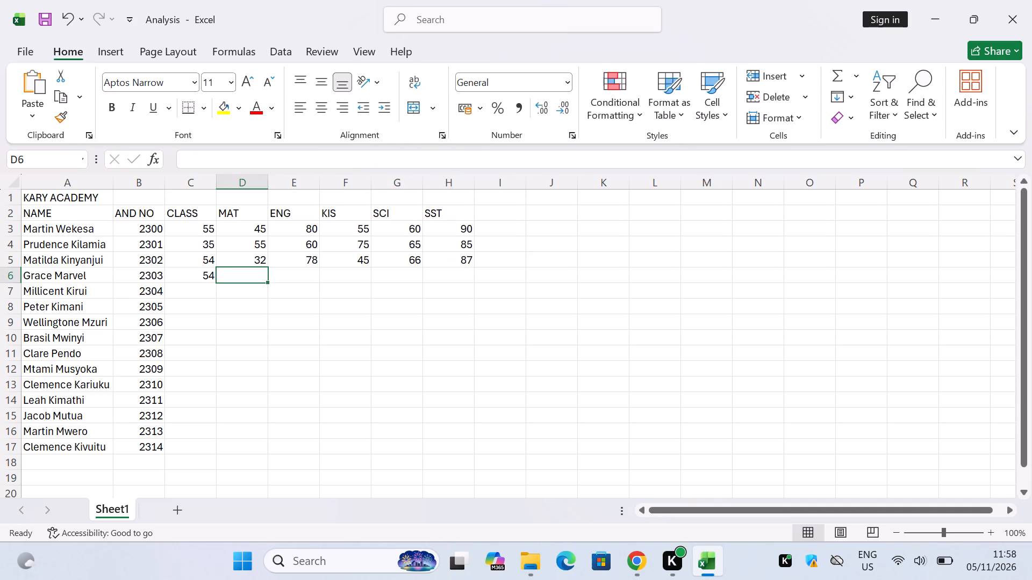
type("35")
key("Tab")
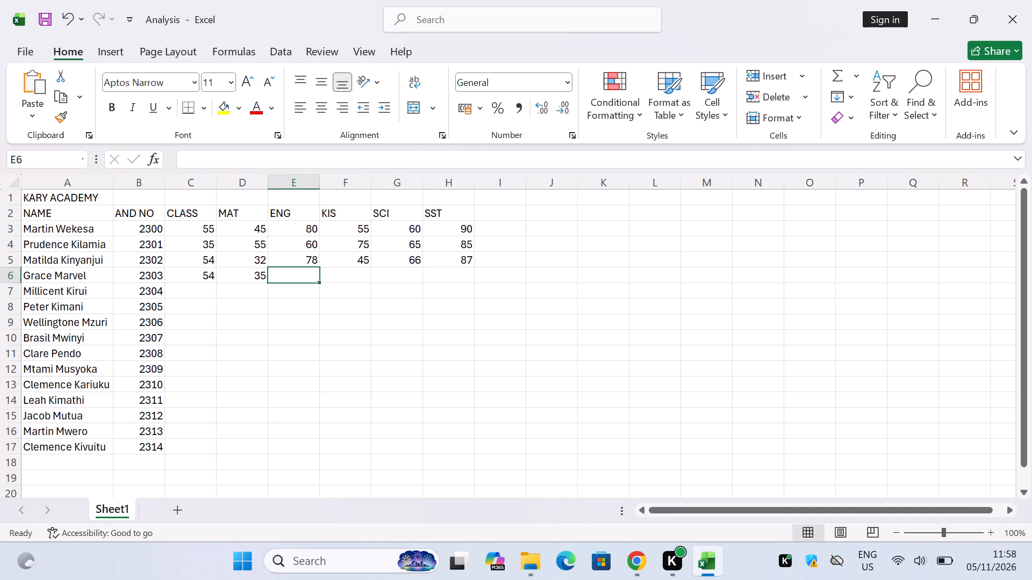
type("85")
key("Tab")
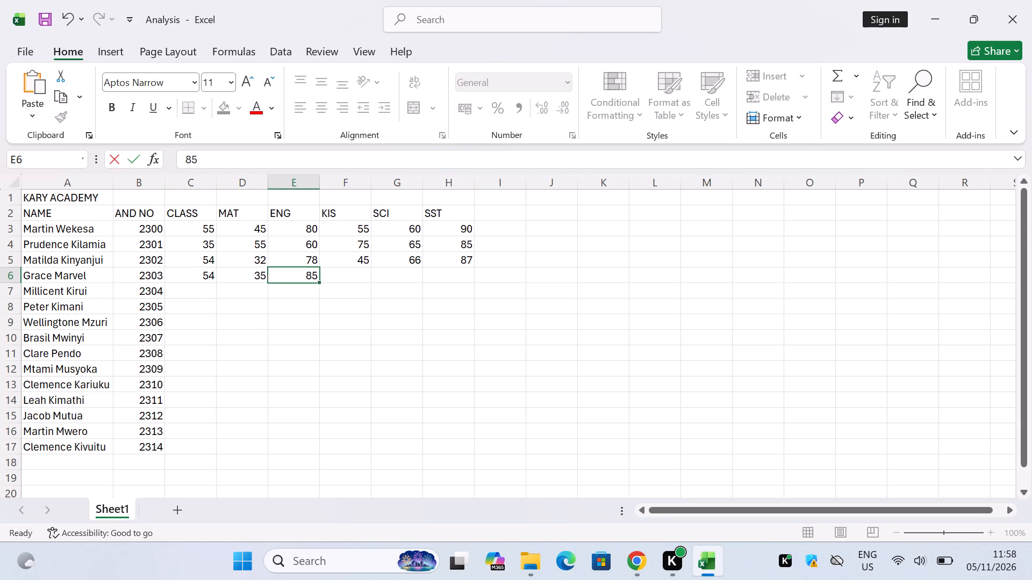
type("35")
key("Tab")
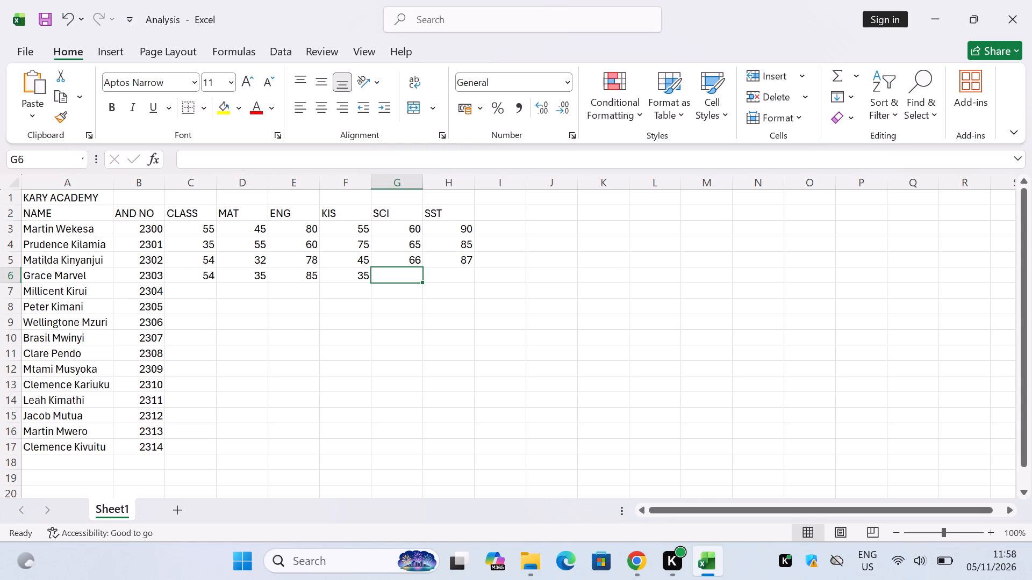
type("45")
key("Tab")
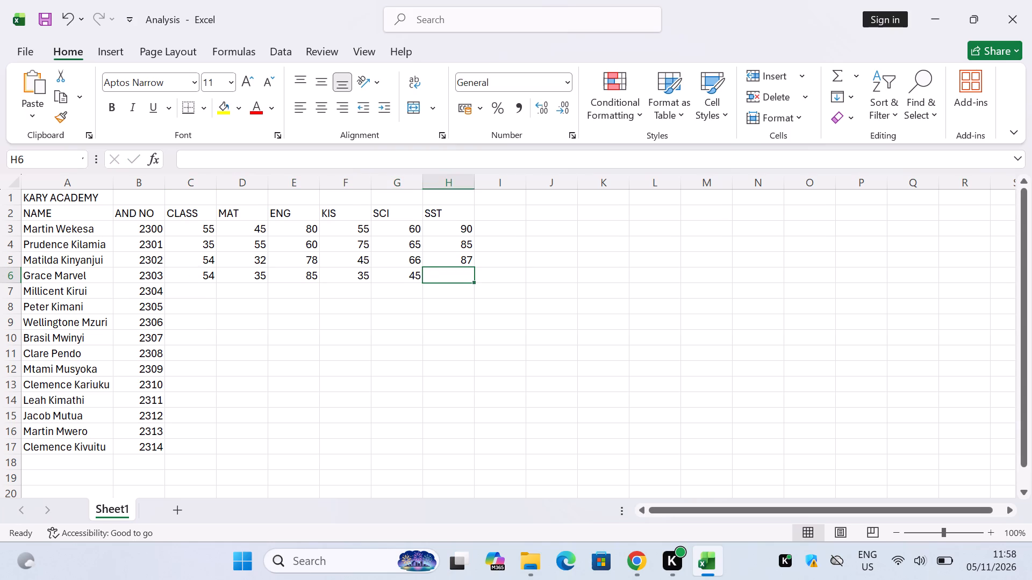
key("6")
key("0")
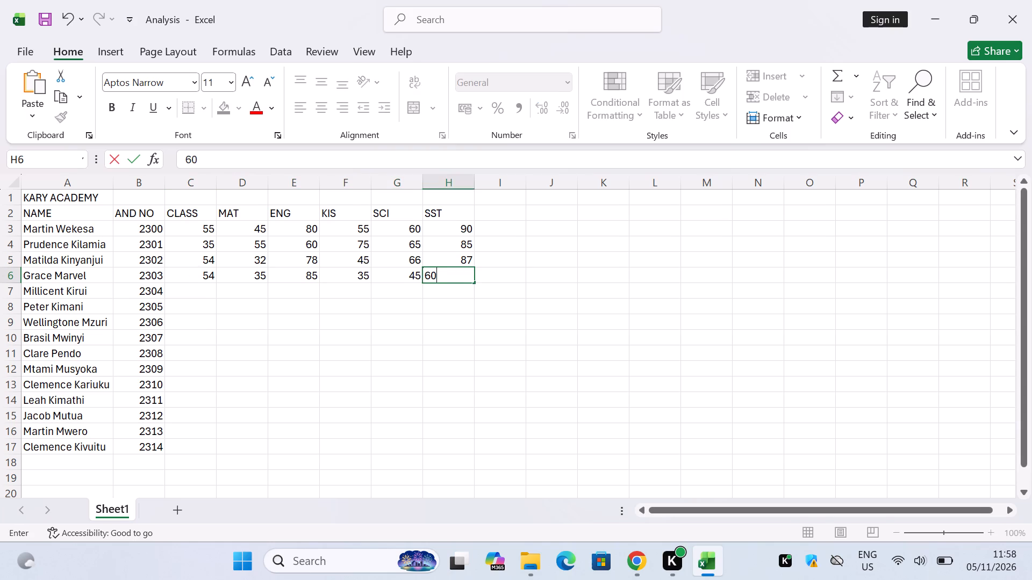
left_click(197, 280)
left_click(198, 301)
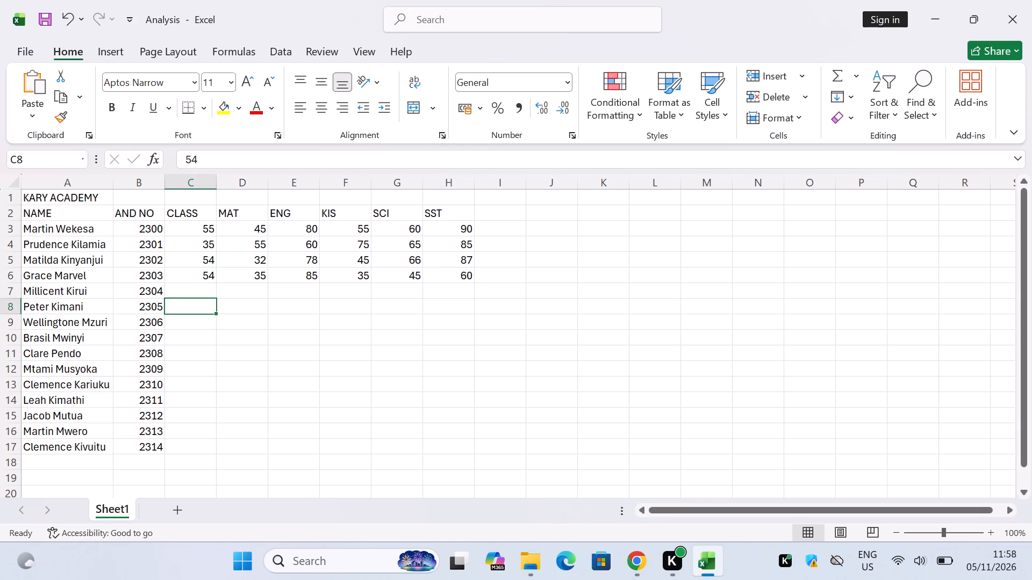
Fill row 7 from CLASS to SST with 42, 90, 12, 65, 45 and 85.
left_click(199, 293)
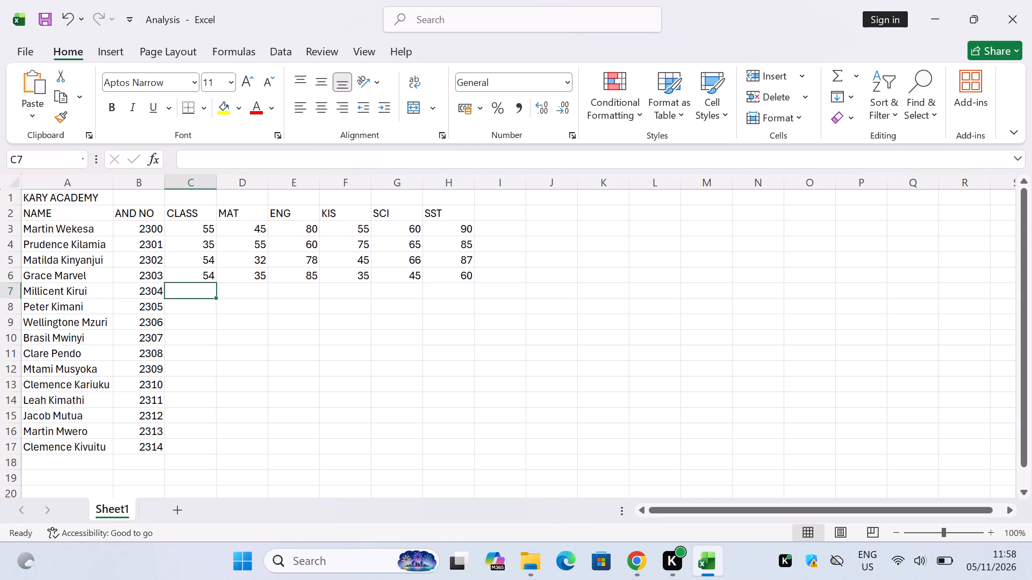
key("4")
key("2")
key("Tab")
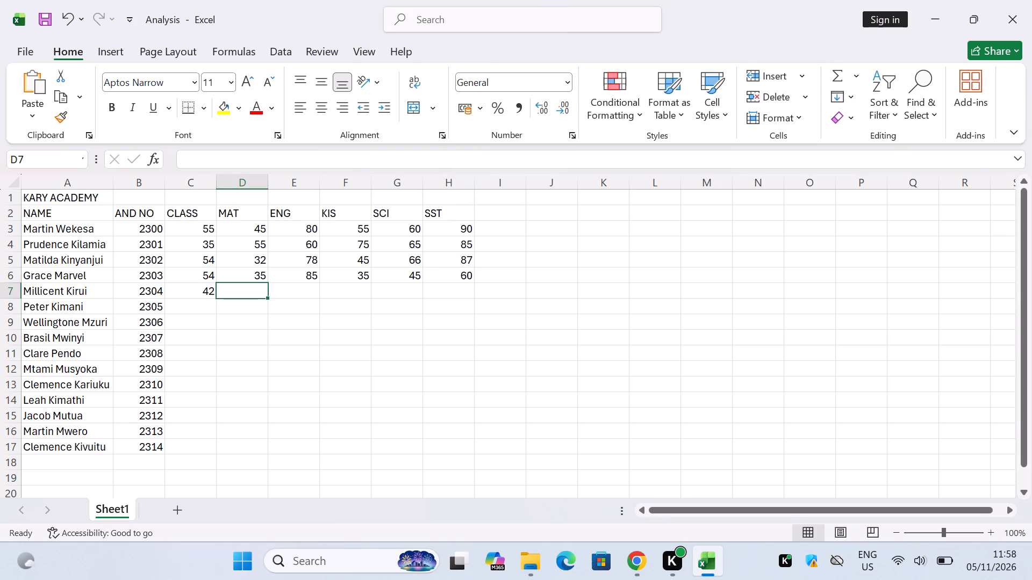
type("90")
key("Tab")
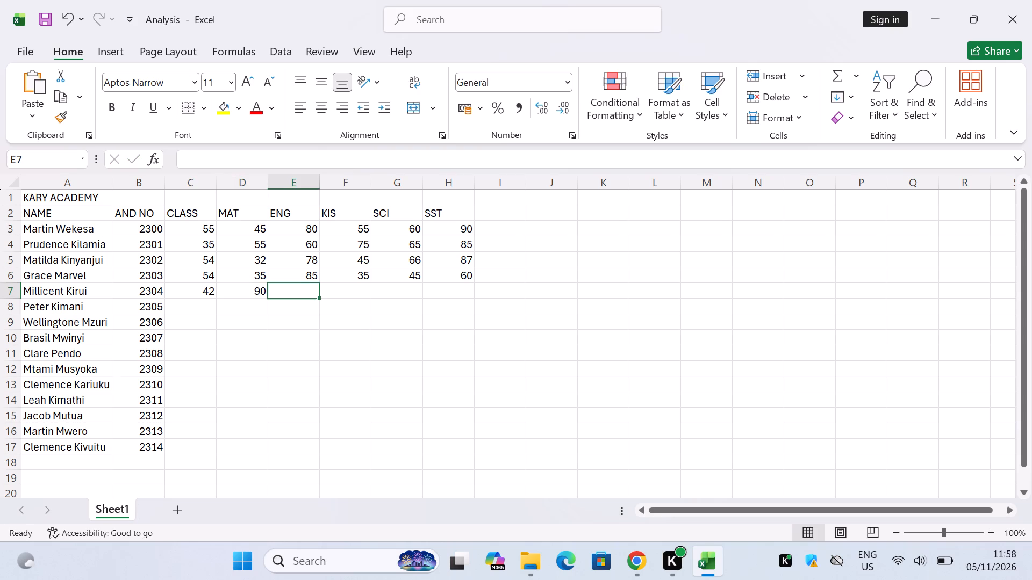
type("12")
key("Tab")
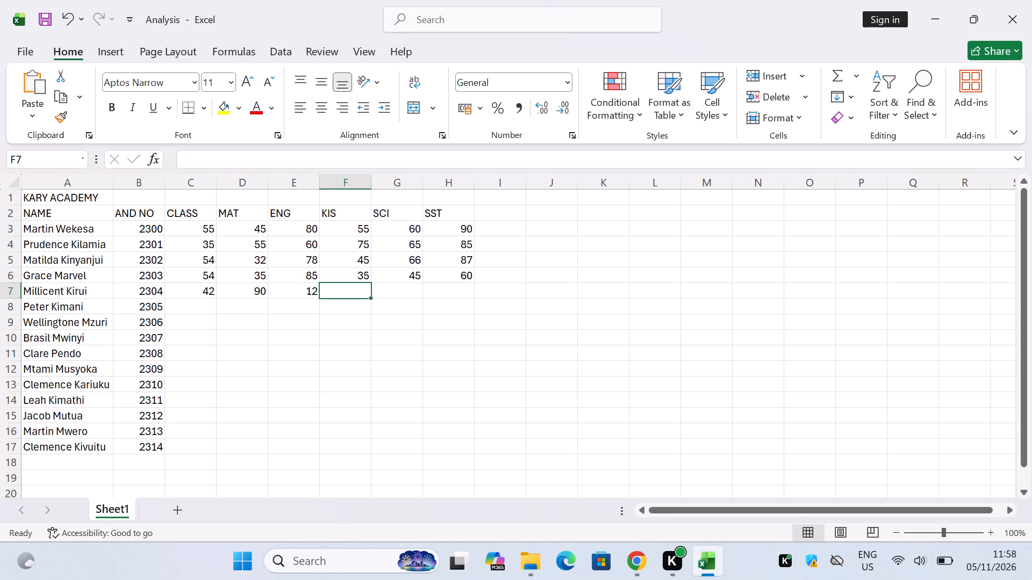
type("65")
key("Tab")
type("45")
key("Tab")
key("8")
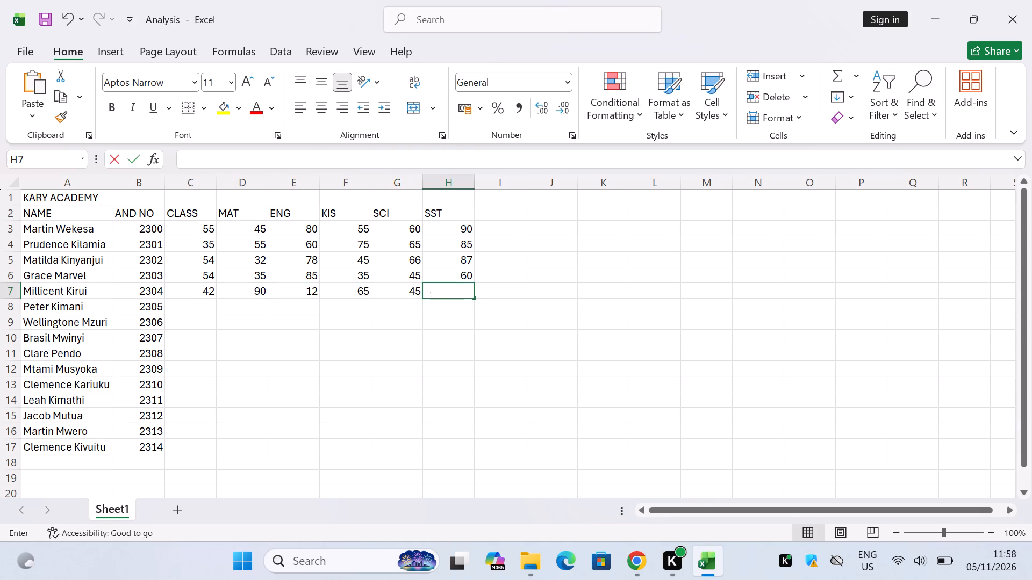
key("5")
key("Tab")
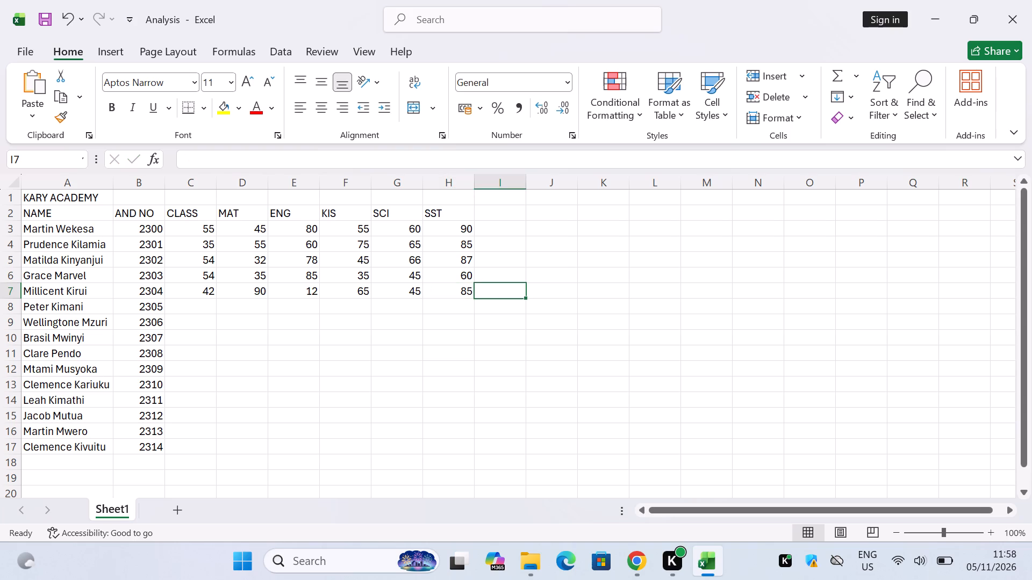
Fill row 8 from CLASS to SST with 55, 84, 24, 75, 50 and 90.
left_click(204, 309)
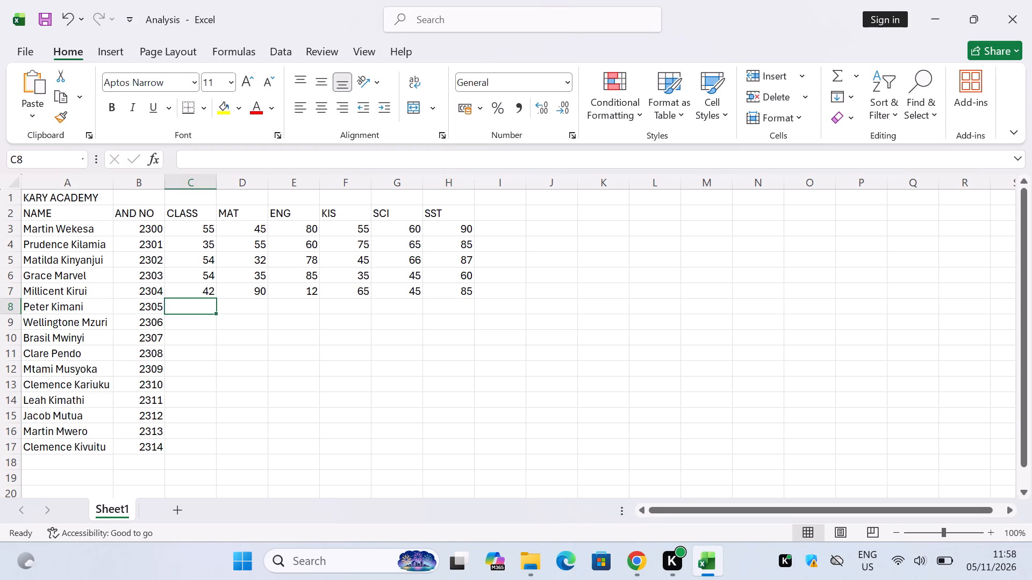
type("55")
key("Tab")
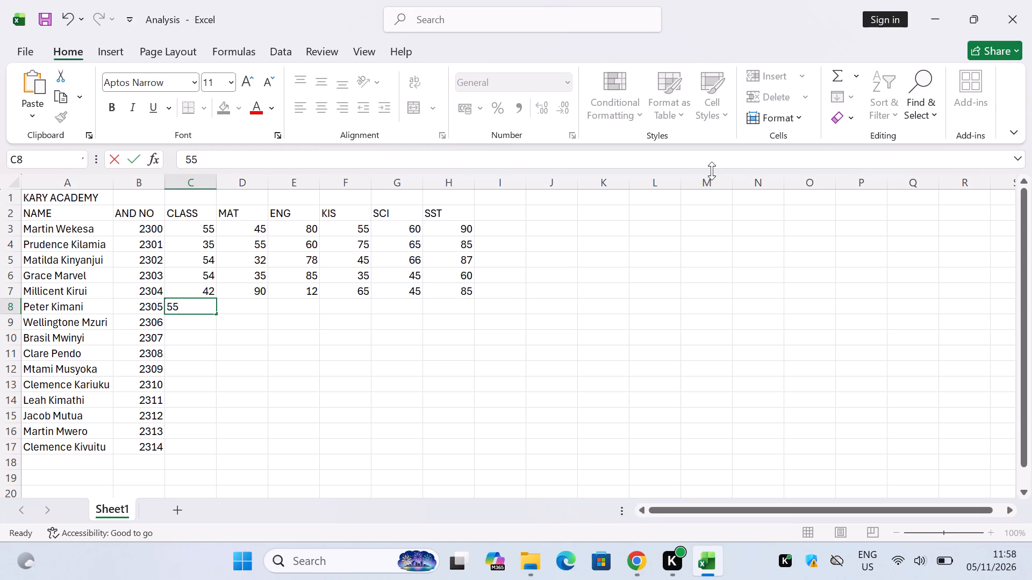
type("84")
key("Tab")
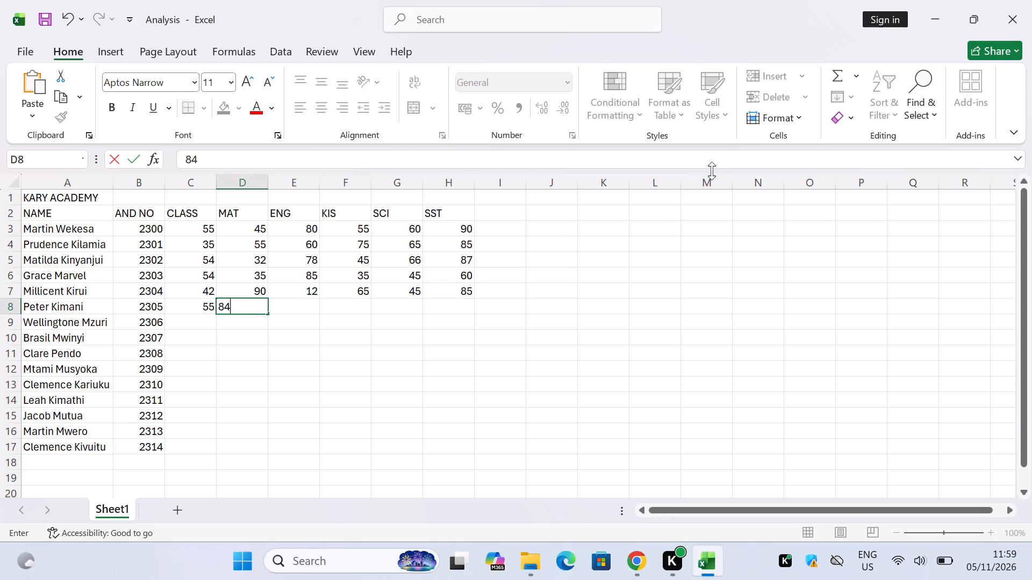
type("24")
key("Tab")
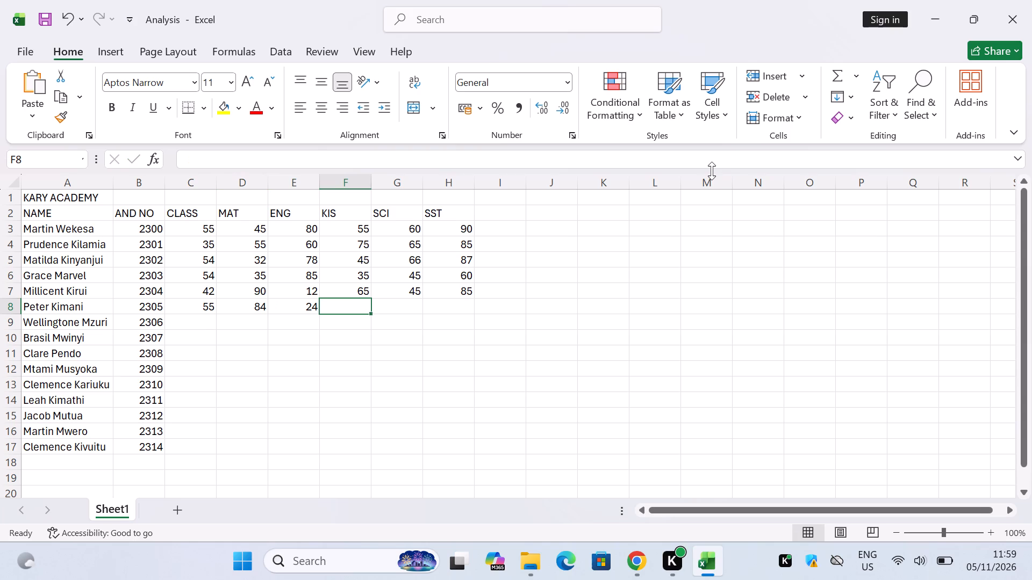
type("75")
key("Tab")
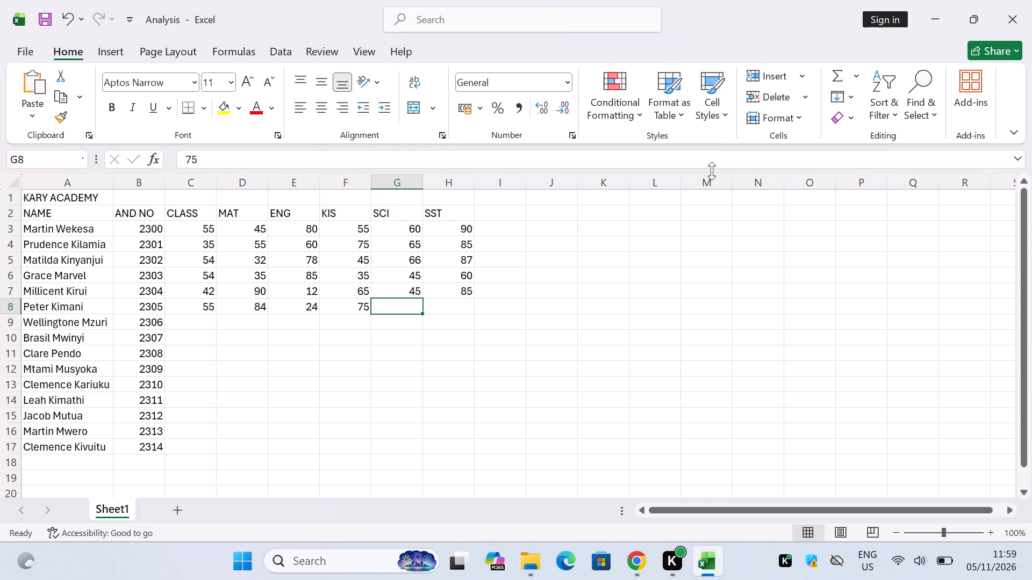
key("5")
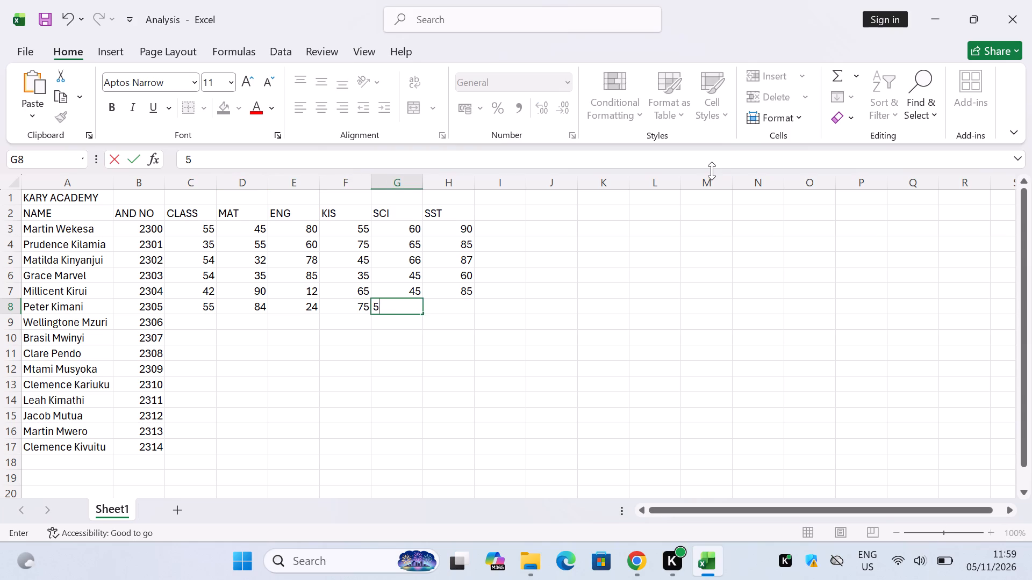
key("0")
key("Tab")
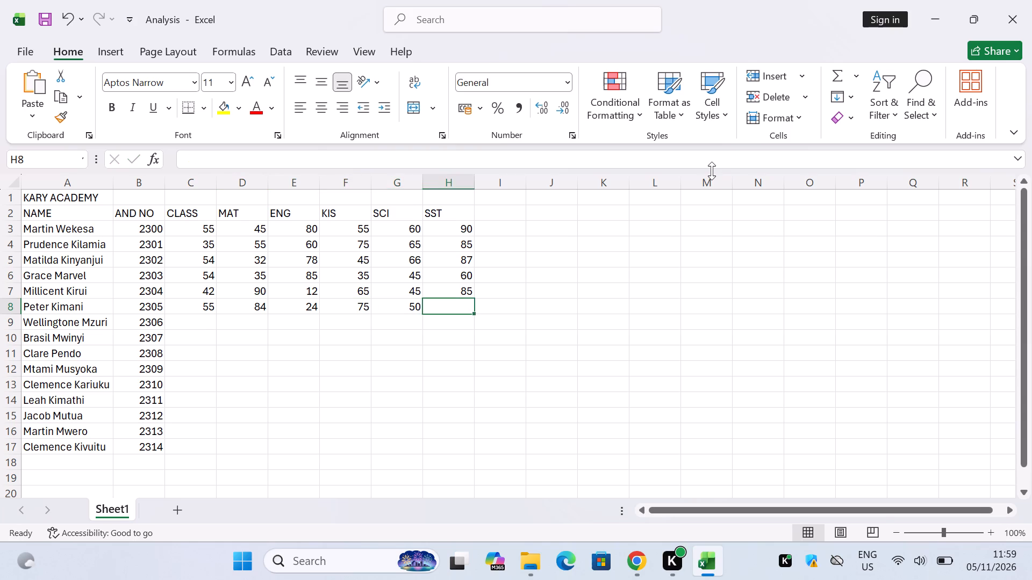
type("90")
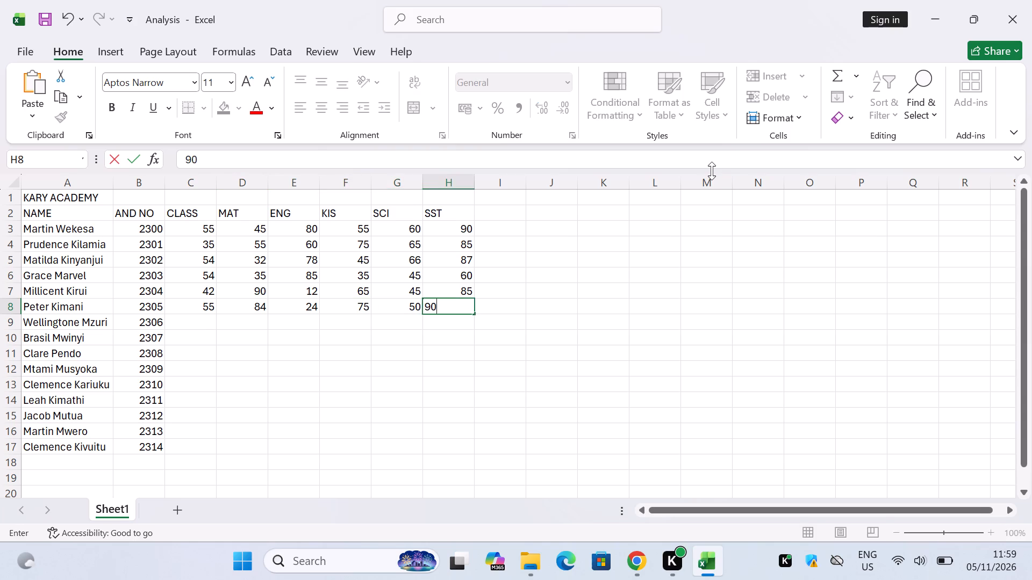
Fill row 9 from CLASS to SST with 35, 25, 65, 25, 55 and 60.
left_click(201, 318)
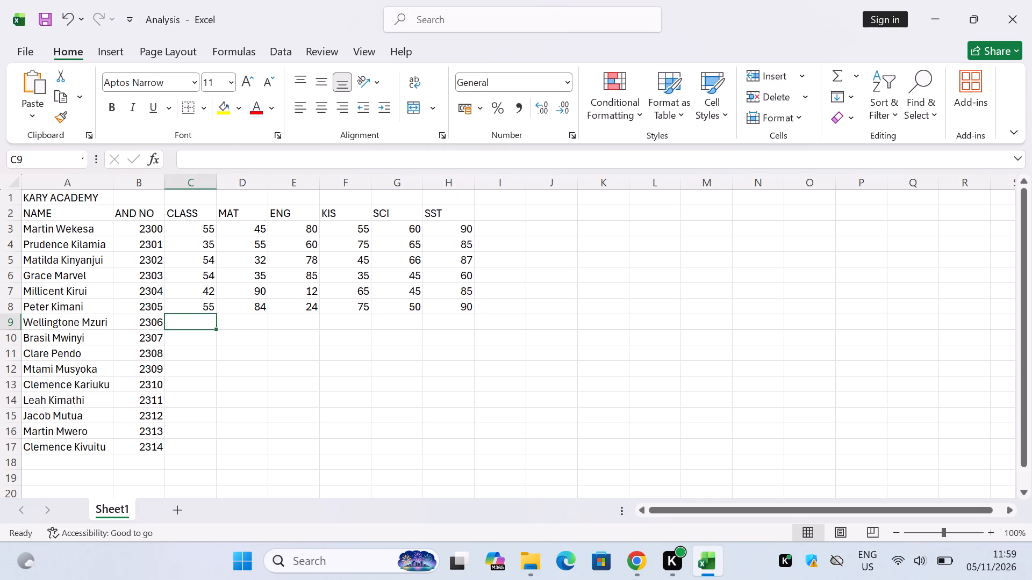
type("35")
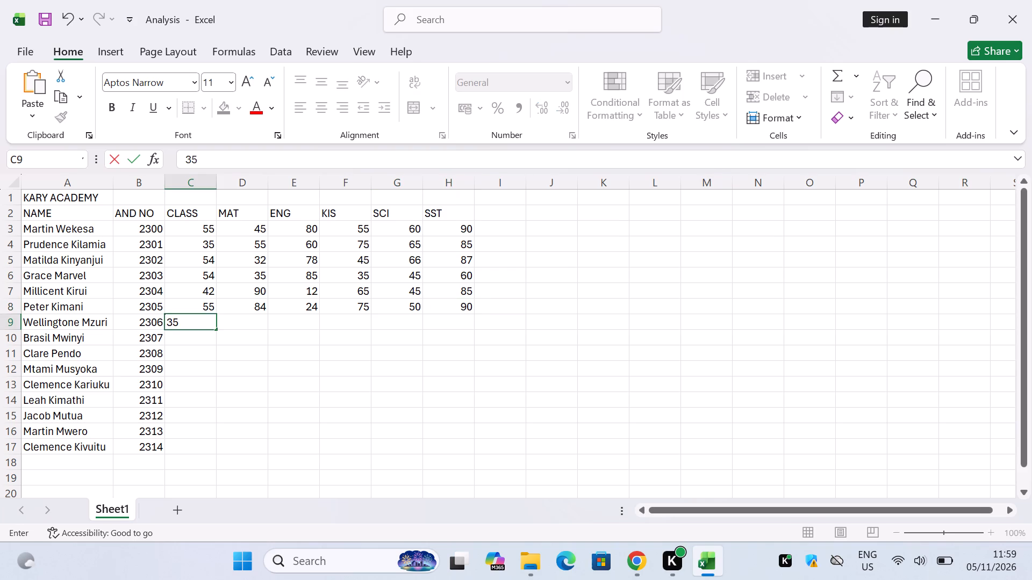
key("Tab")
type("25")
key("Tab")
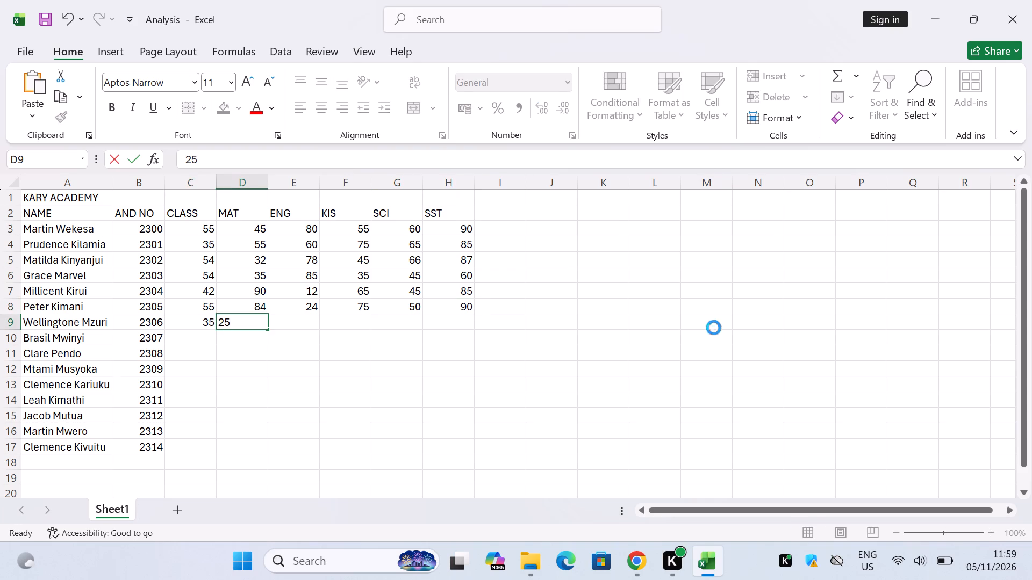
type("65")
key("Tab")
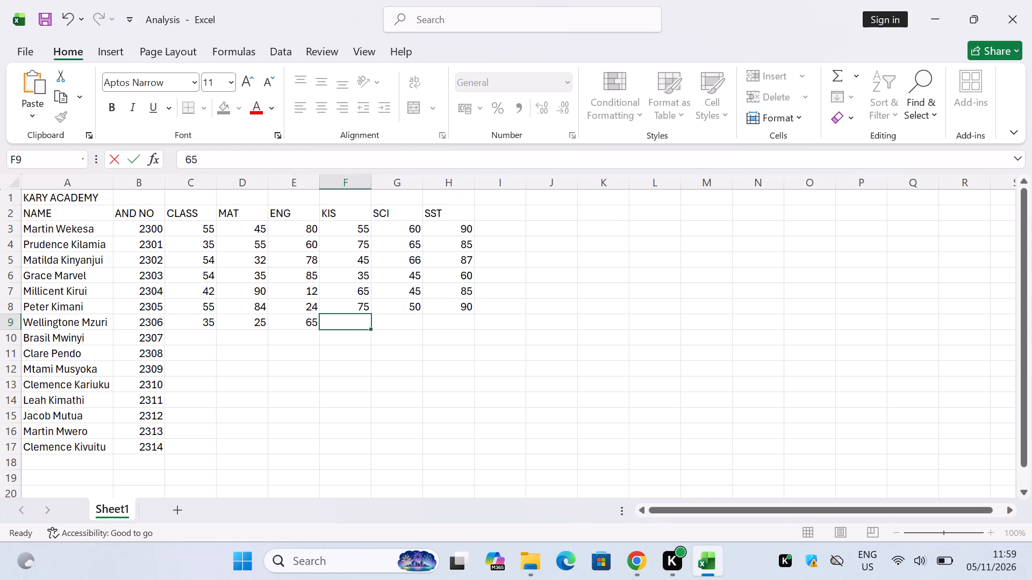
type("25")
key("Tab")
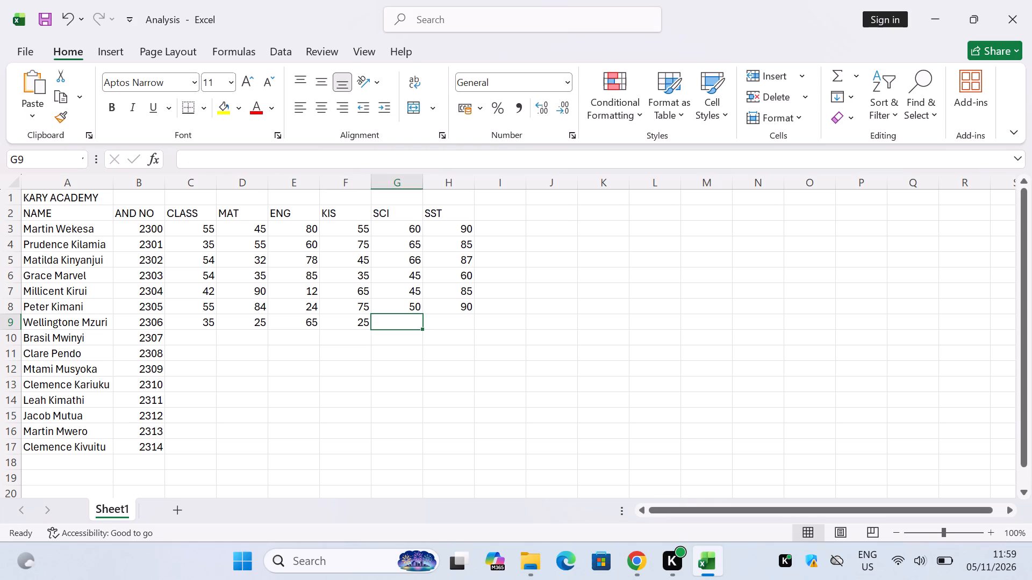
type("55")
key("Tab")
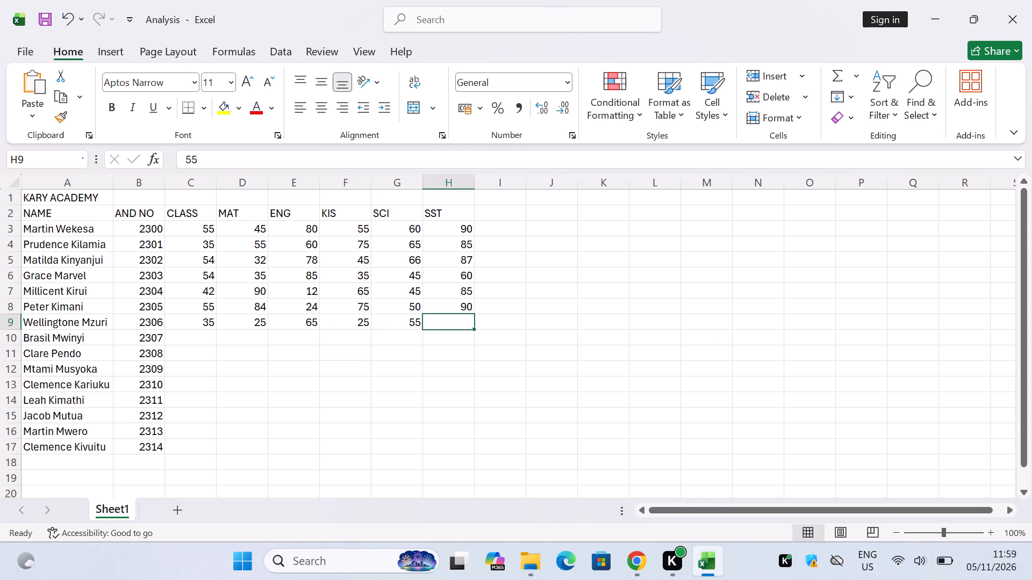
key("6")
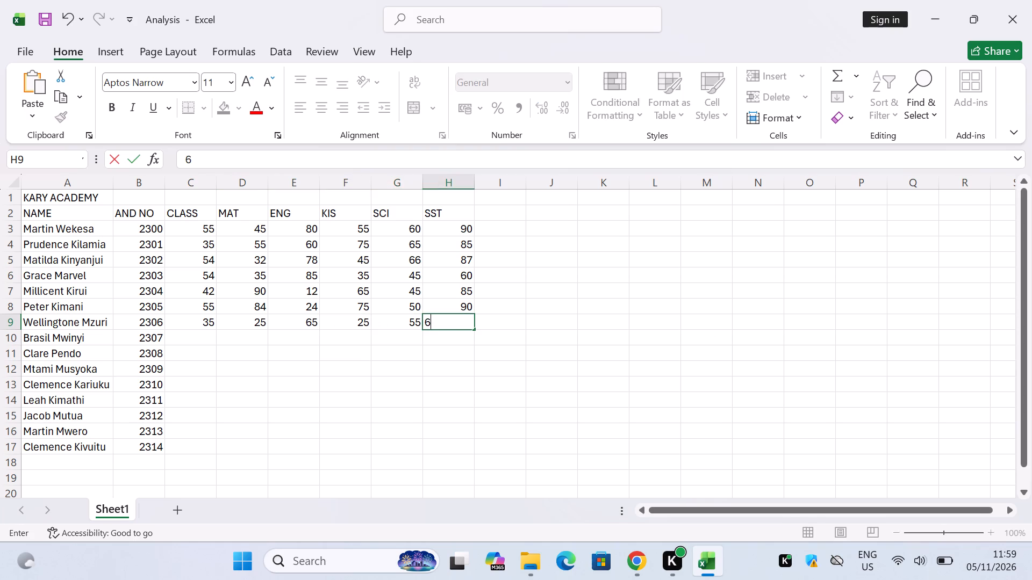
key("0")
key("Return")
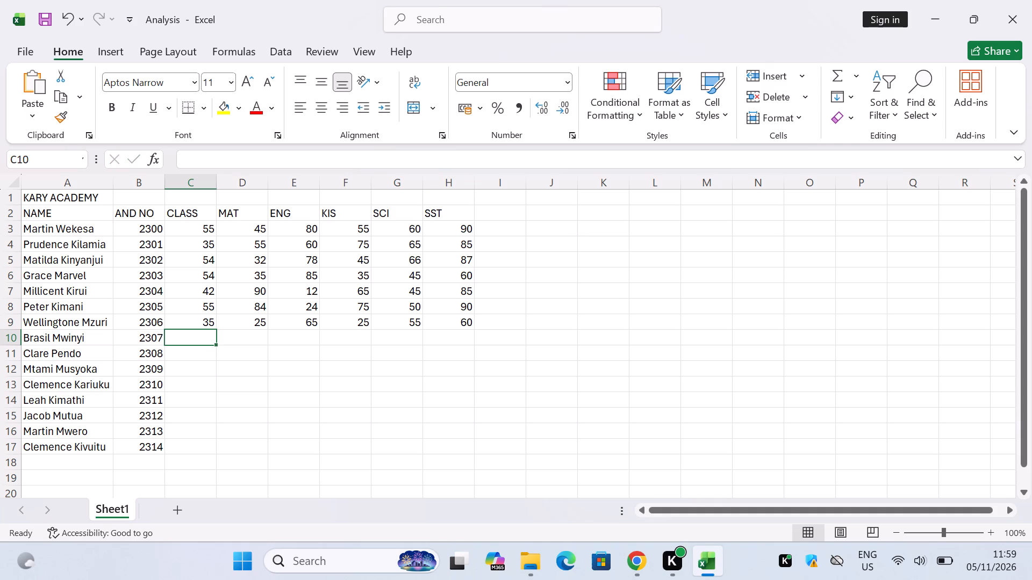
Fill row 10 from CLASS to SST with 45, 35, 60, 55, 45 and 70.
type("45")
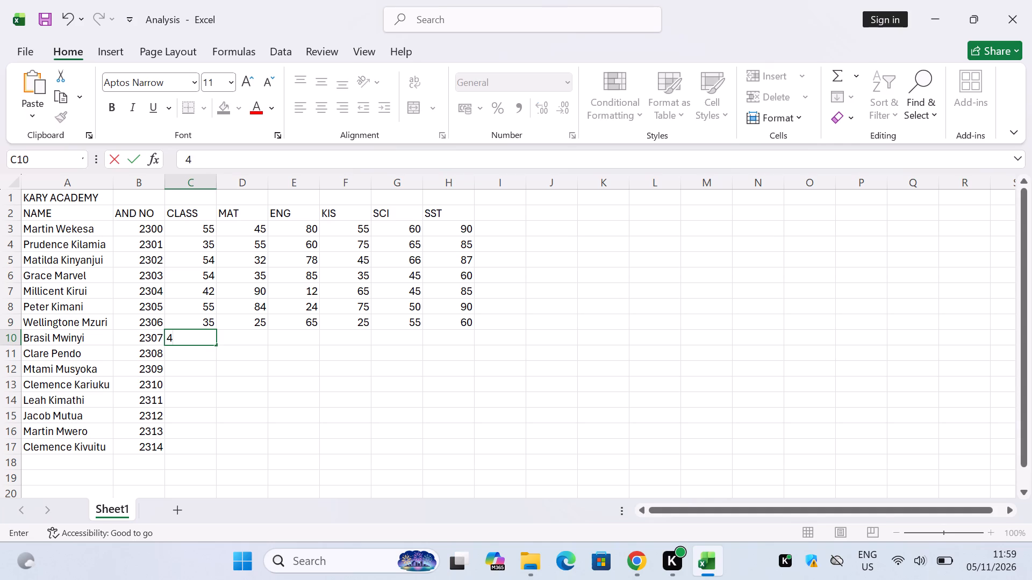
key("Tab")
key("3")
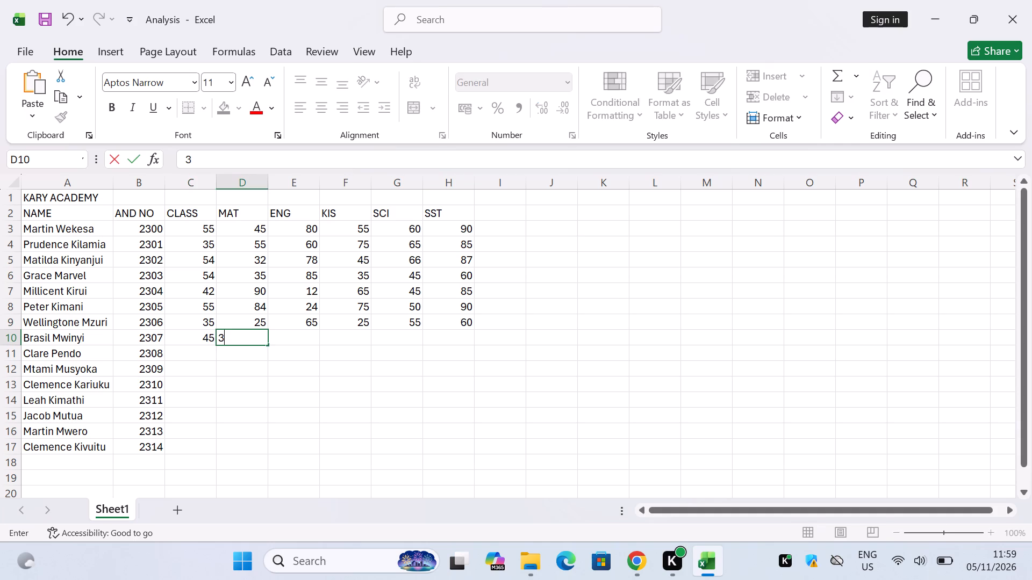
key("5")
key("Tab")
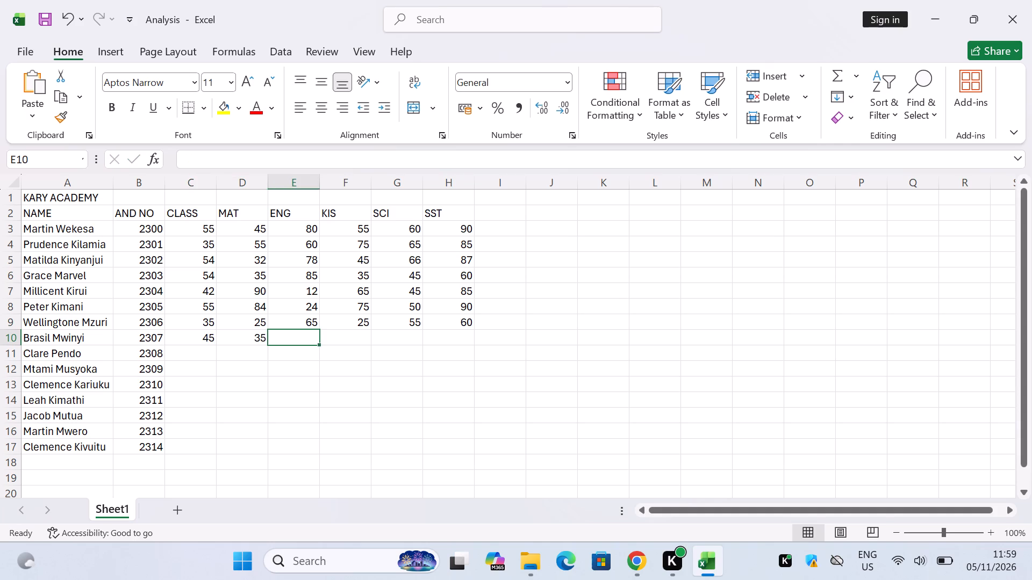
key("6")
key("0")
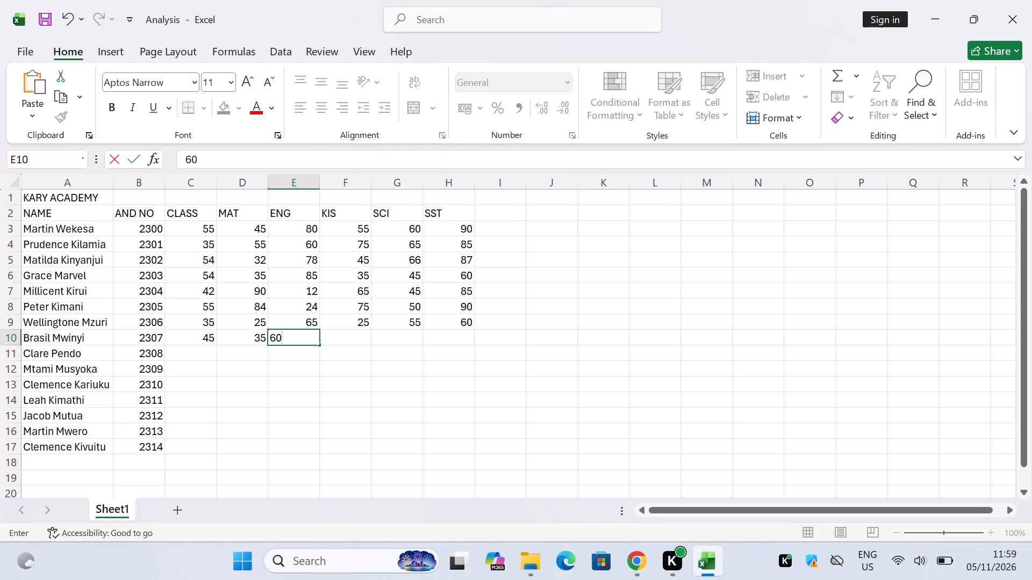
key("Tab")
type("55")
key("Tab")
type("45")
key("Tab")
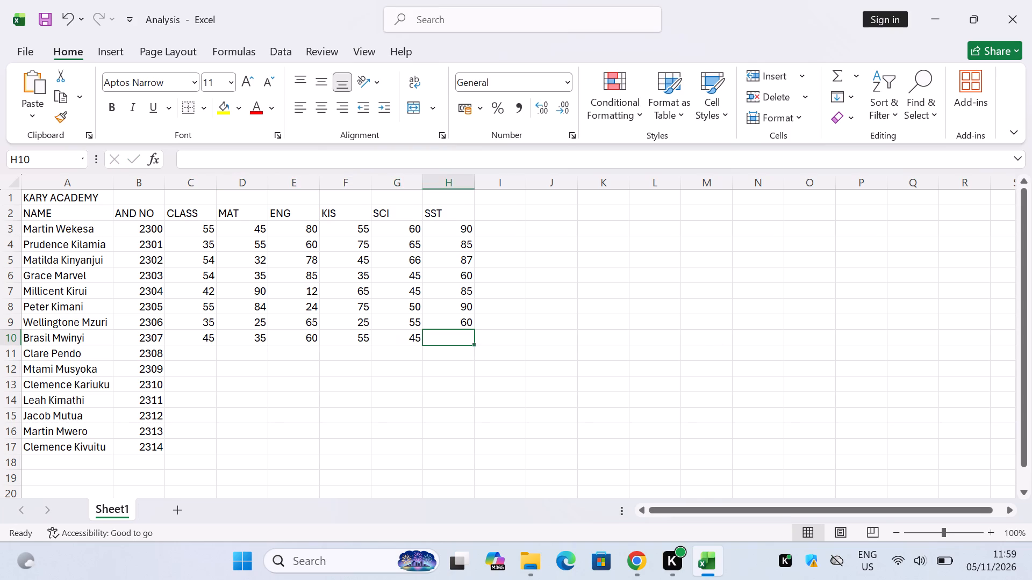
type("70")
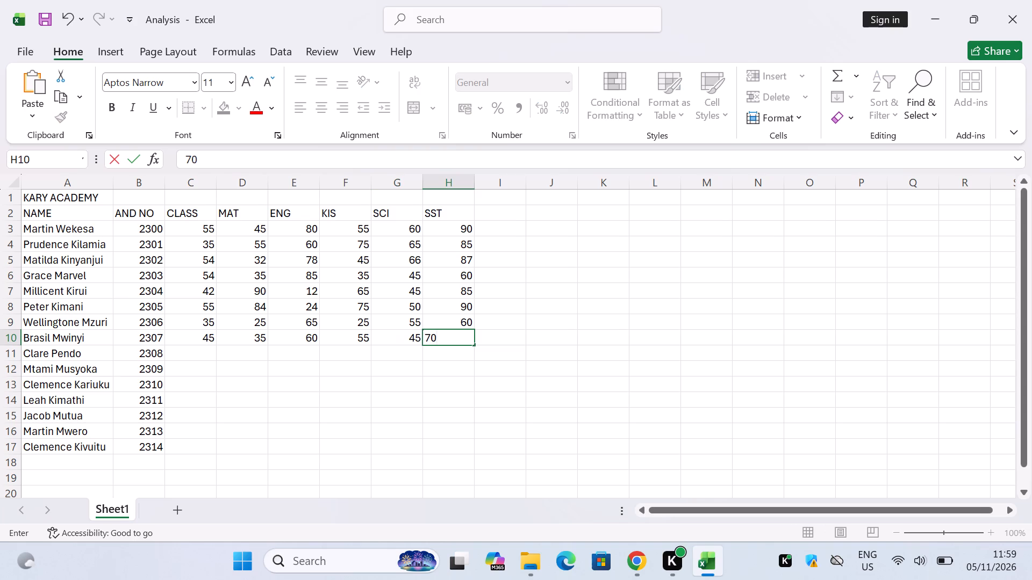
left_click(210, 343)
Save the Analysis workbook, keeping its current .ods format.
left_click(47, 17)
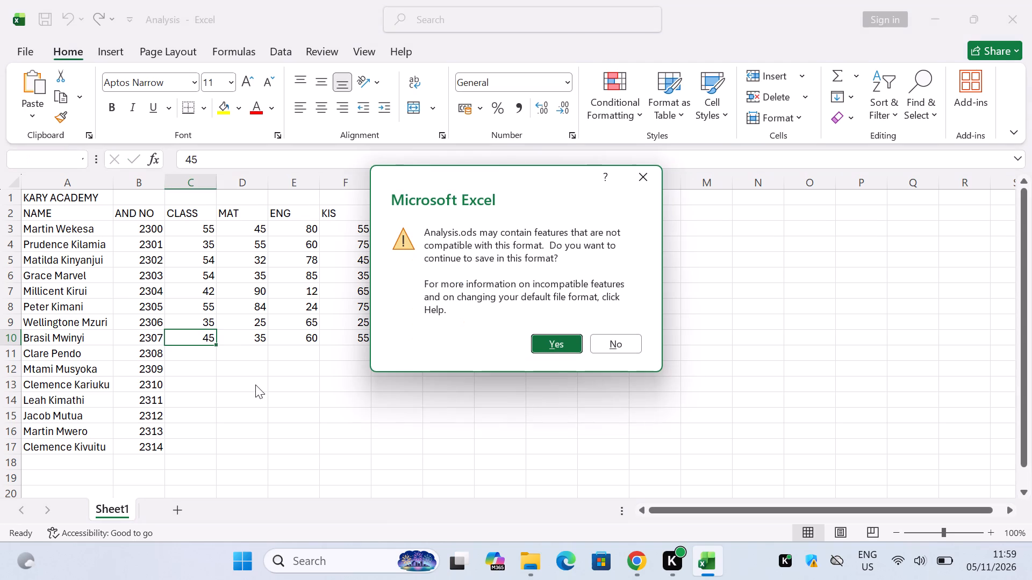
left_click(554, 342)
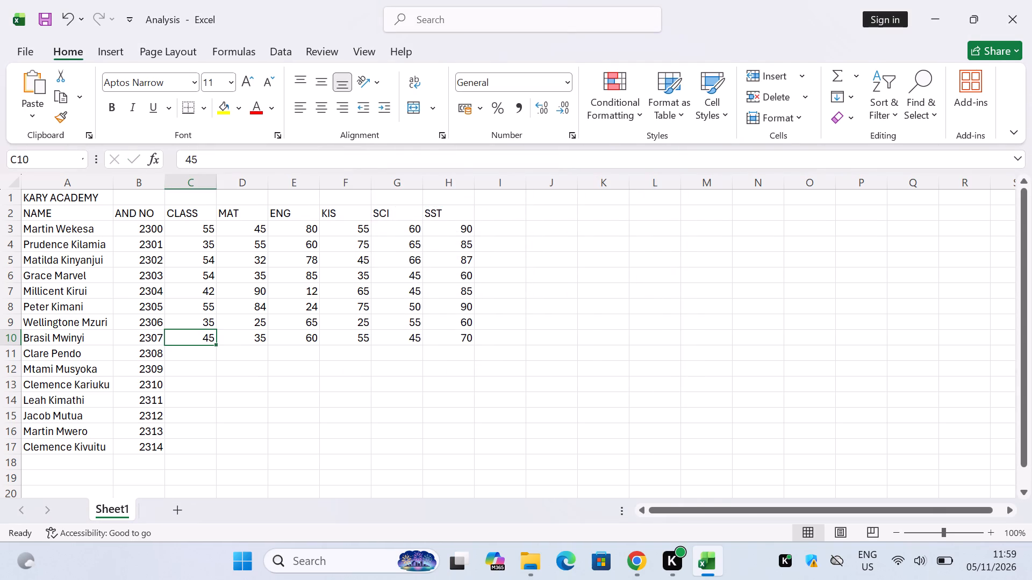
Fill row 11 from CLASS to SST with 35, 25, 15, 45, 25 and 55.
left_click(189, 355)
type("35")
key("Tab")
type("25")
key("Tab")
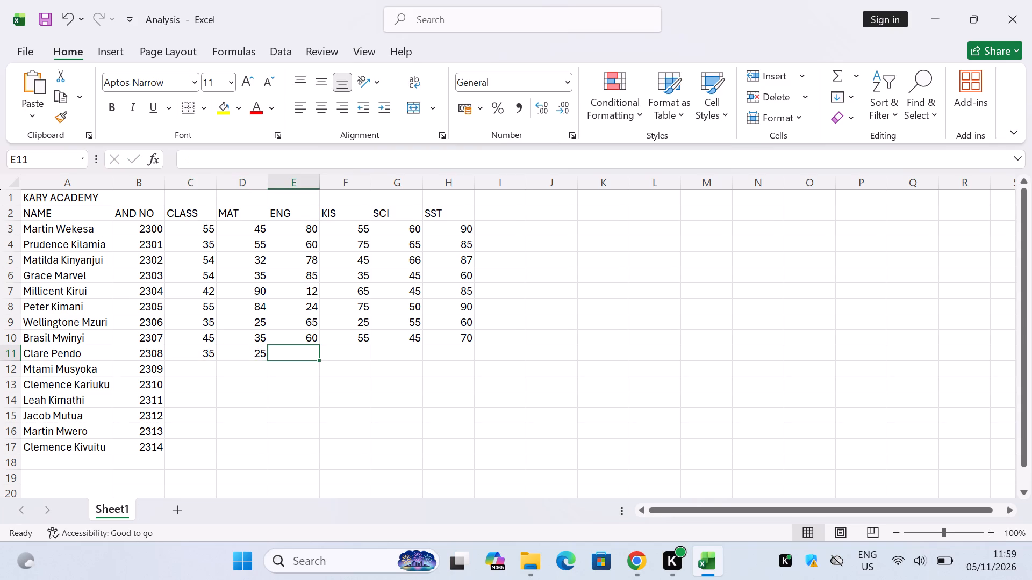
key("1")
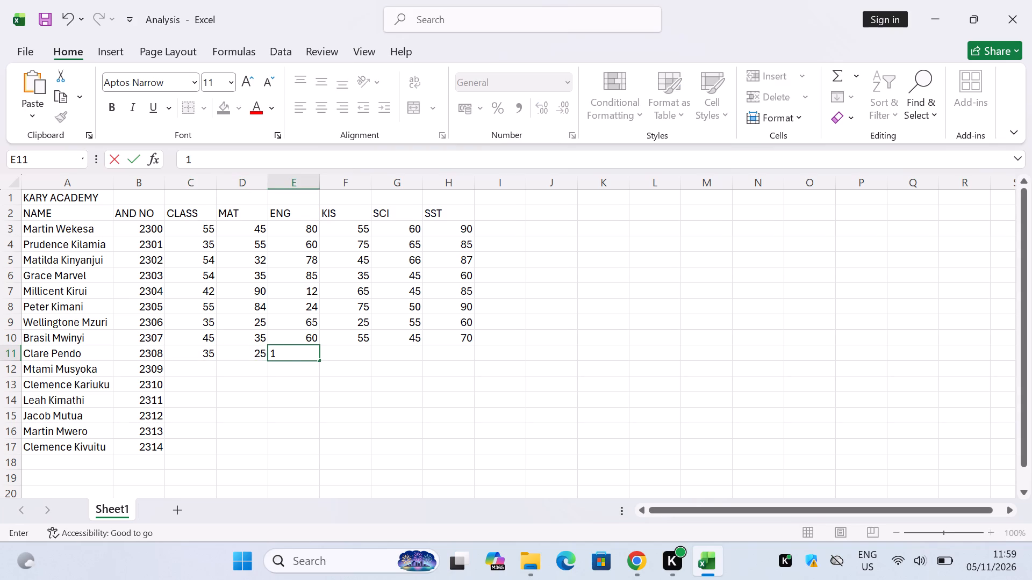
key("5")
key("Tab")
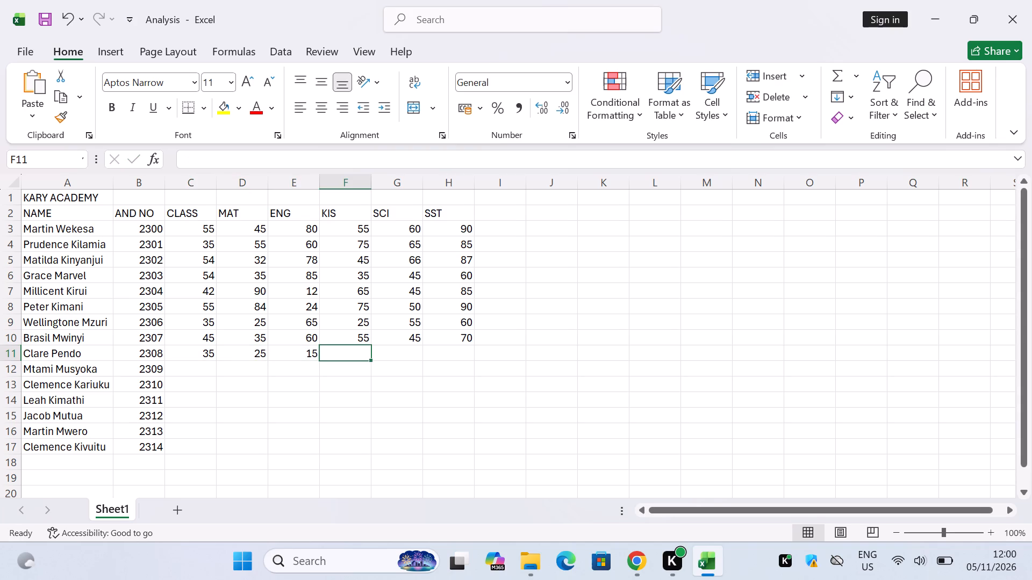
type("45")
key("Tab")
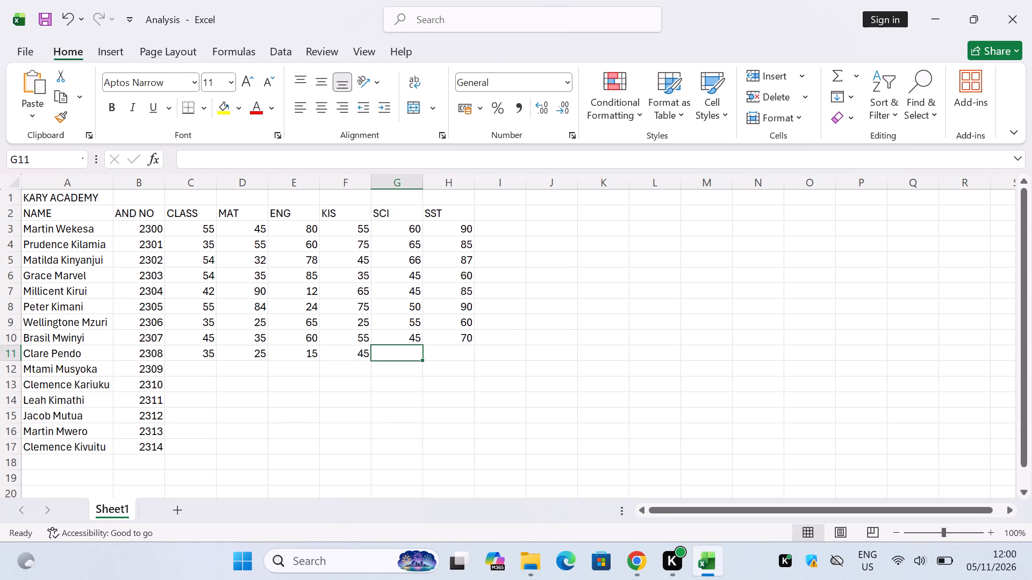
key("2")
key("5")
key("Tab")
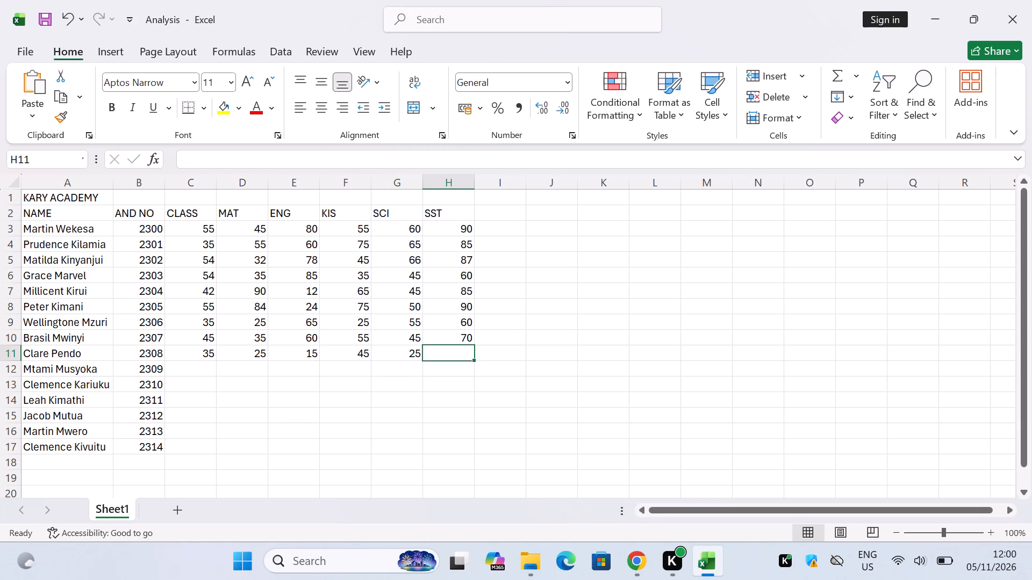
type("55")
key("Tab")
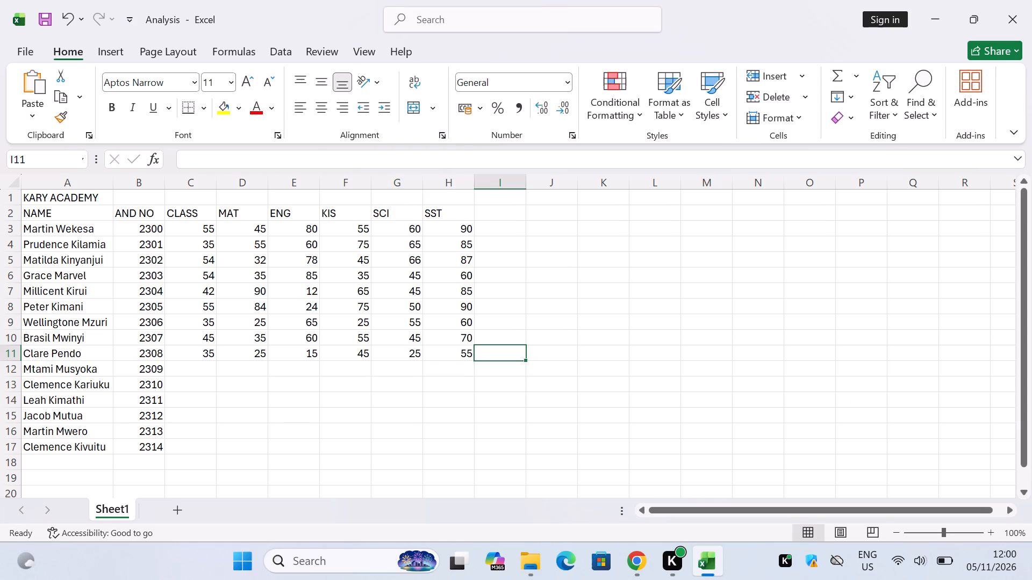
Fill row 12 from CLASS to SST with 55, 60, 45, 25, 55 and 60.
left_click(202, 369)
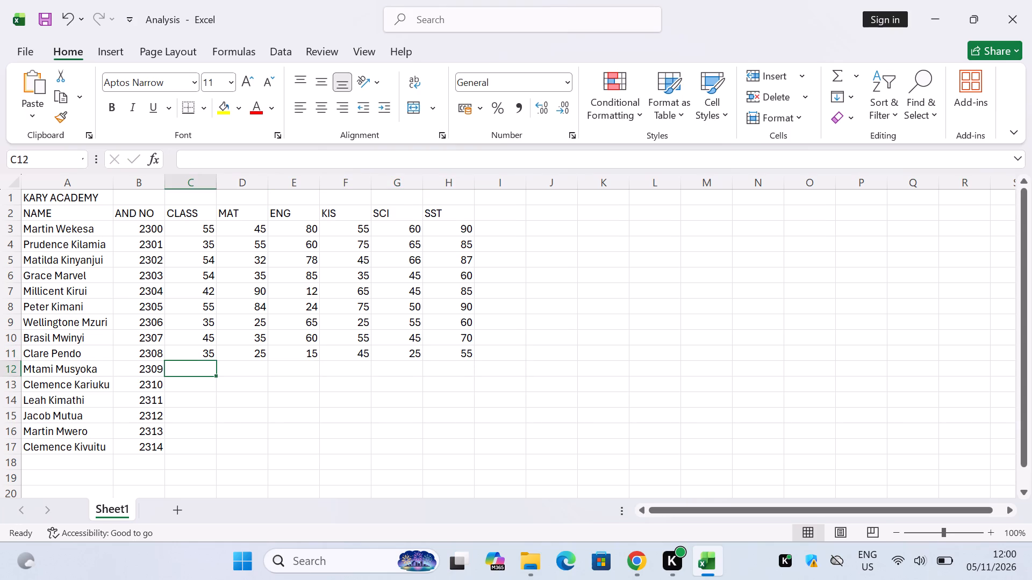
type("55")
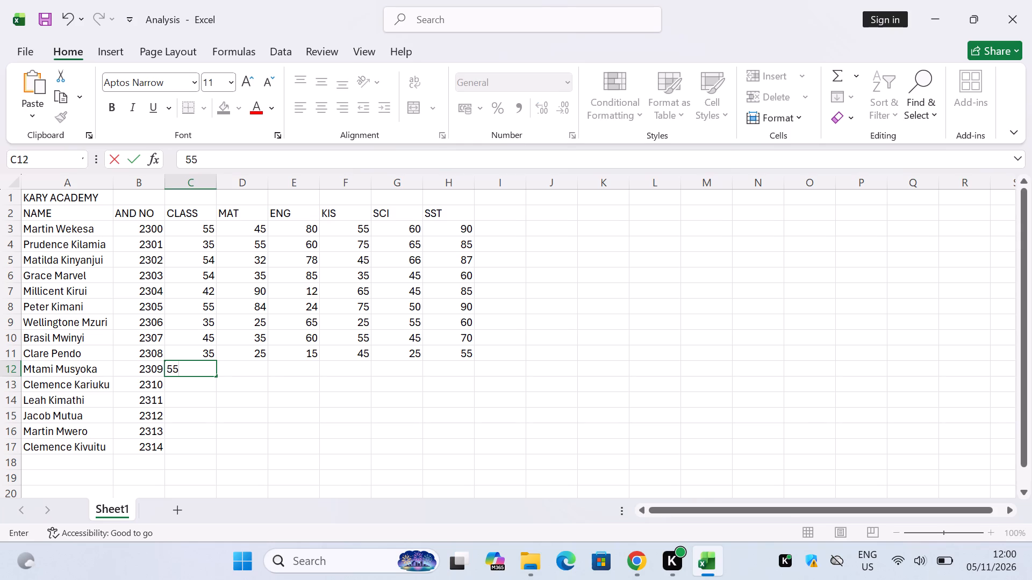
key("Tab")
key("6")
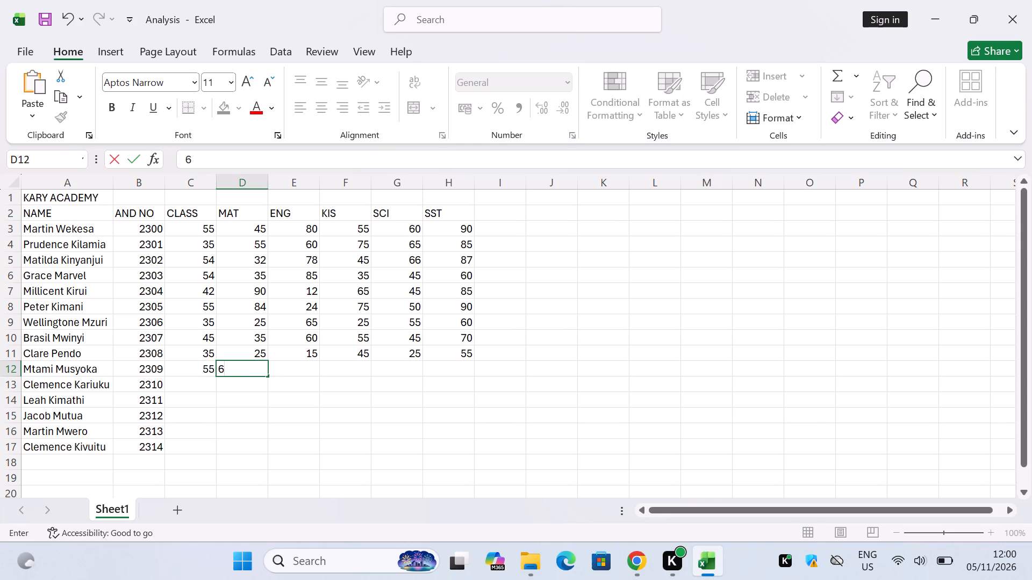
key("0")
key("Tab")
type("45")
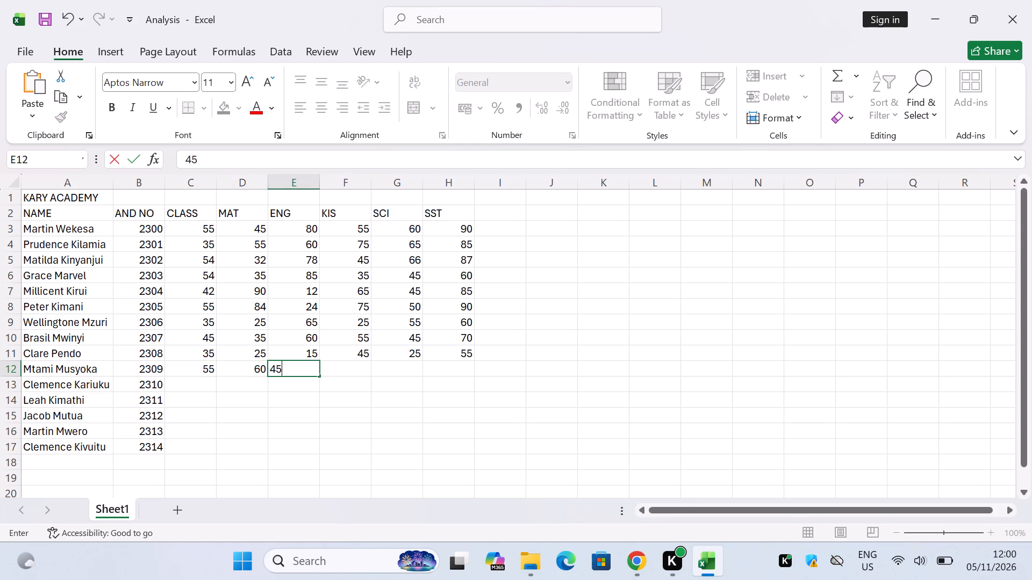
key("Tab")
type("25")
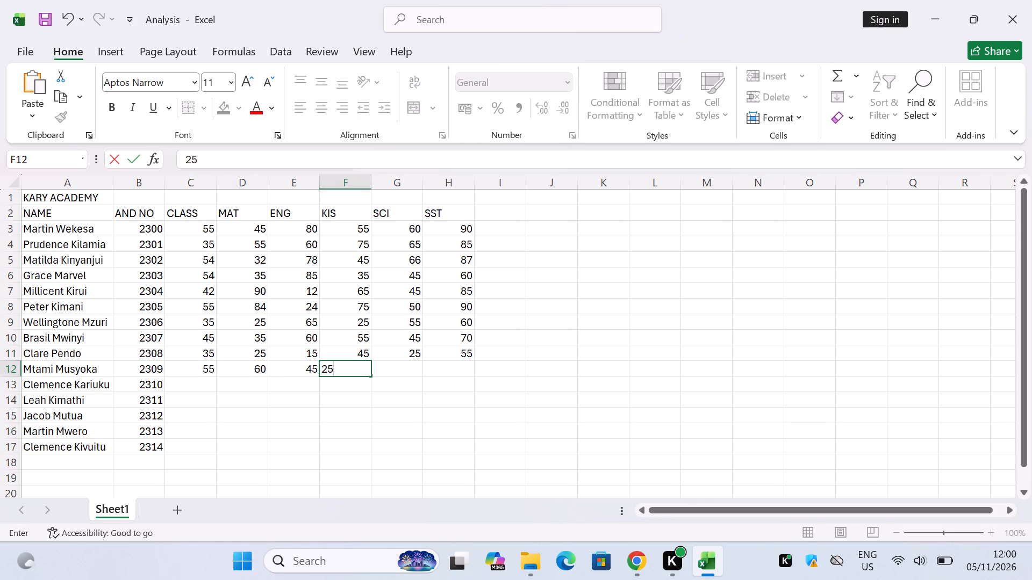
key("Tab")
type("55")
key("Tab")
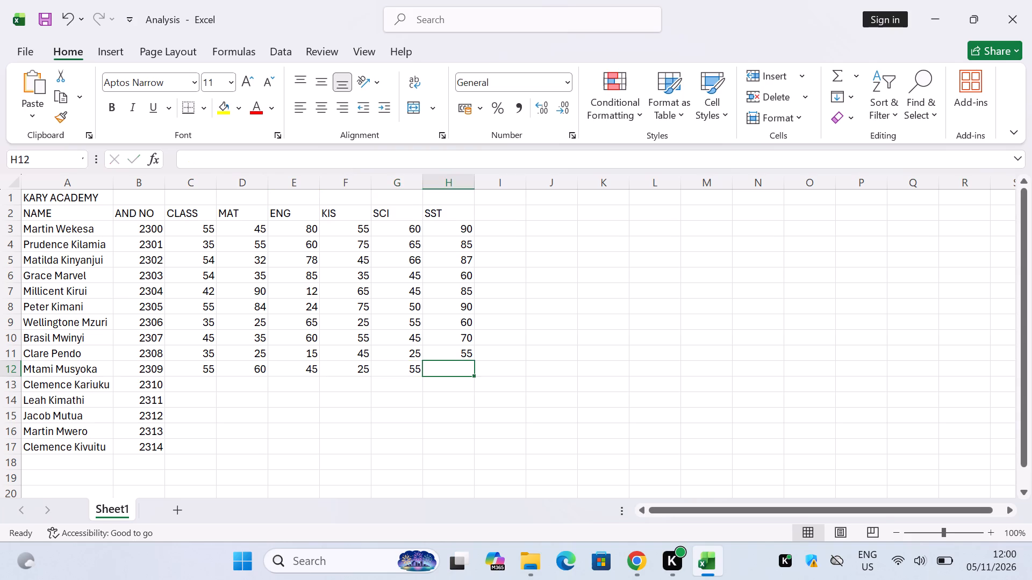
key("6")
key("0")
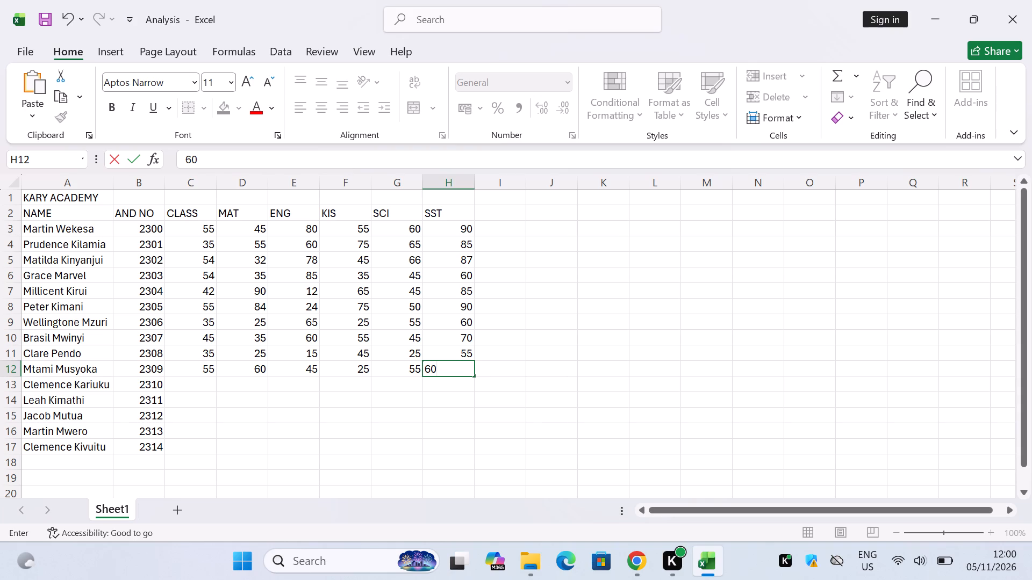
left_click(192, 374)
Fill row 13 from CLASS to SCI with 45, 67, 59, 30 and 25.
left_click(191, 389)
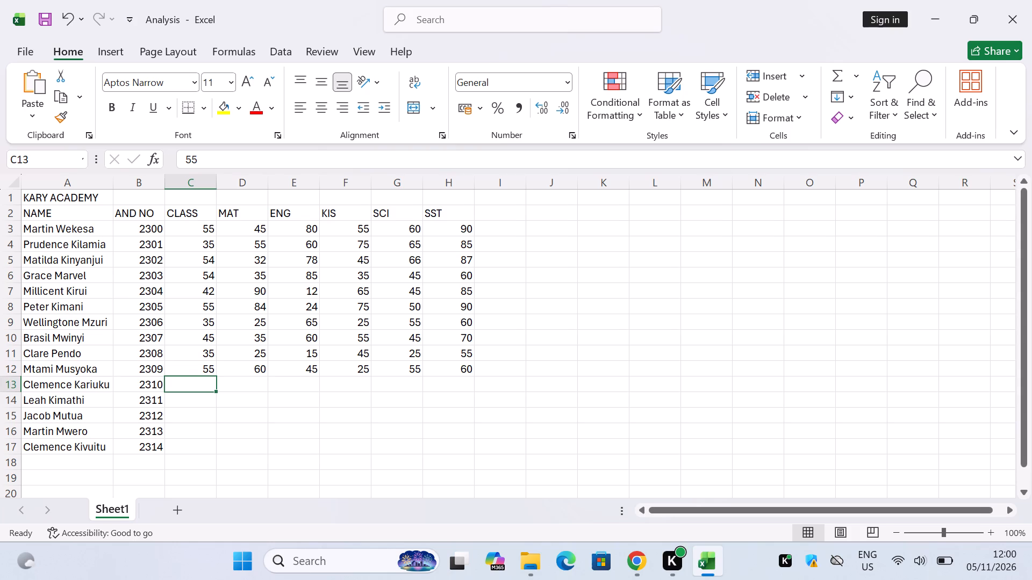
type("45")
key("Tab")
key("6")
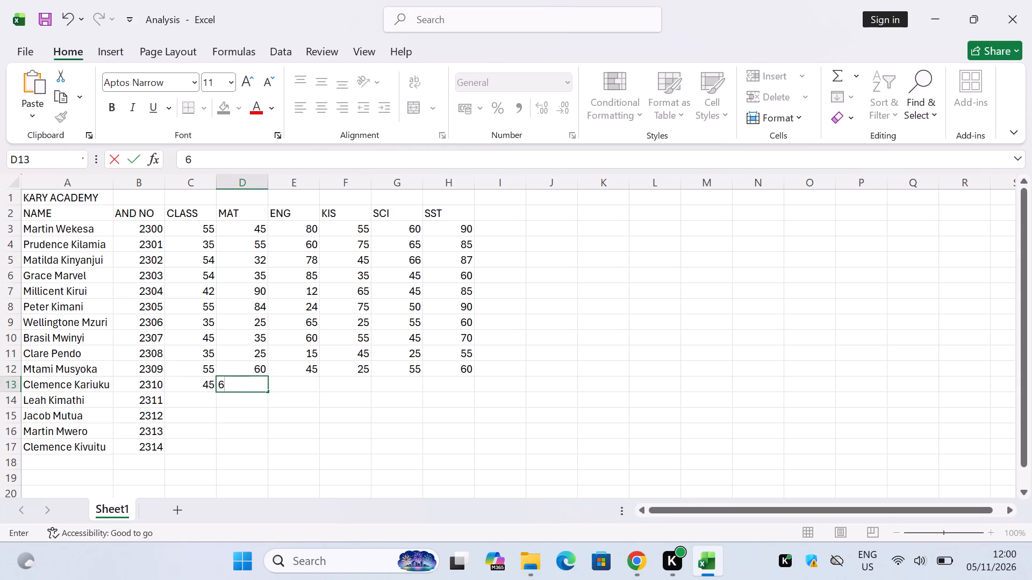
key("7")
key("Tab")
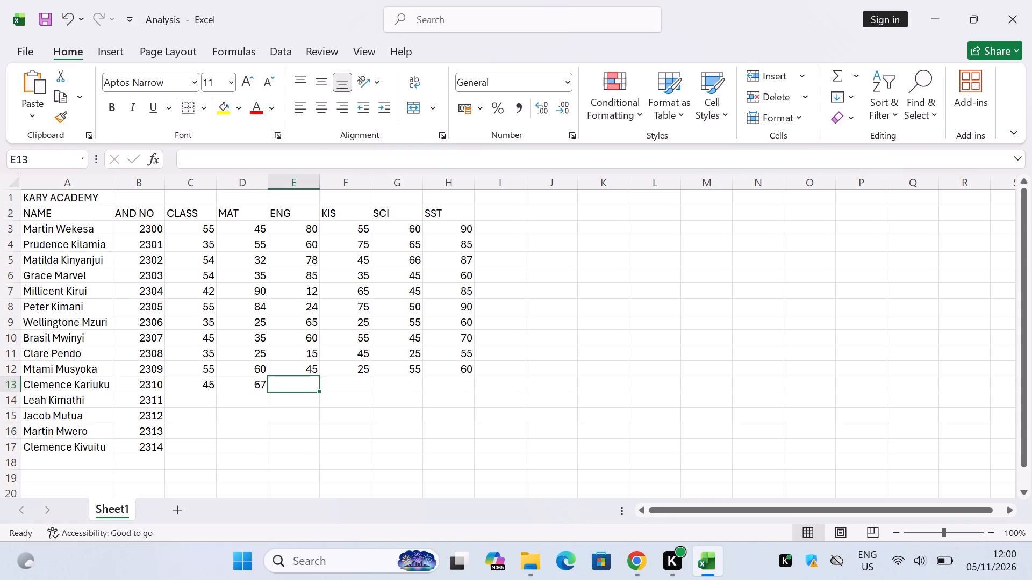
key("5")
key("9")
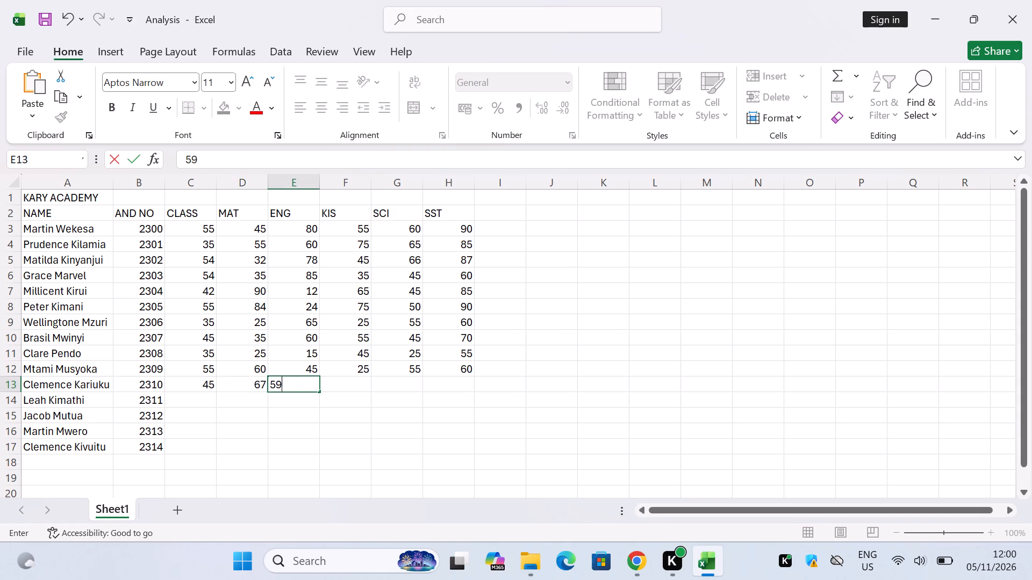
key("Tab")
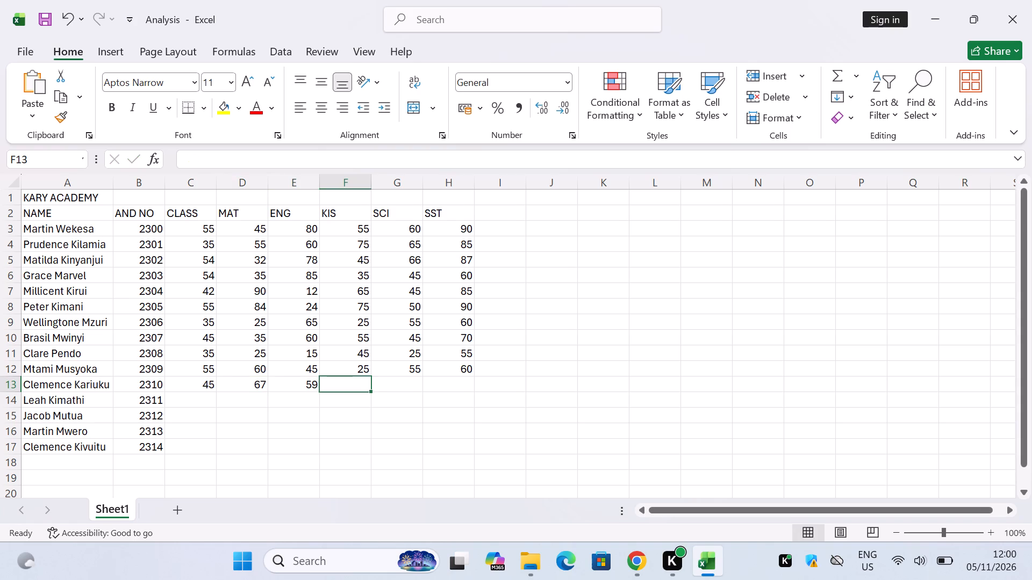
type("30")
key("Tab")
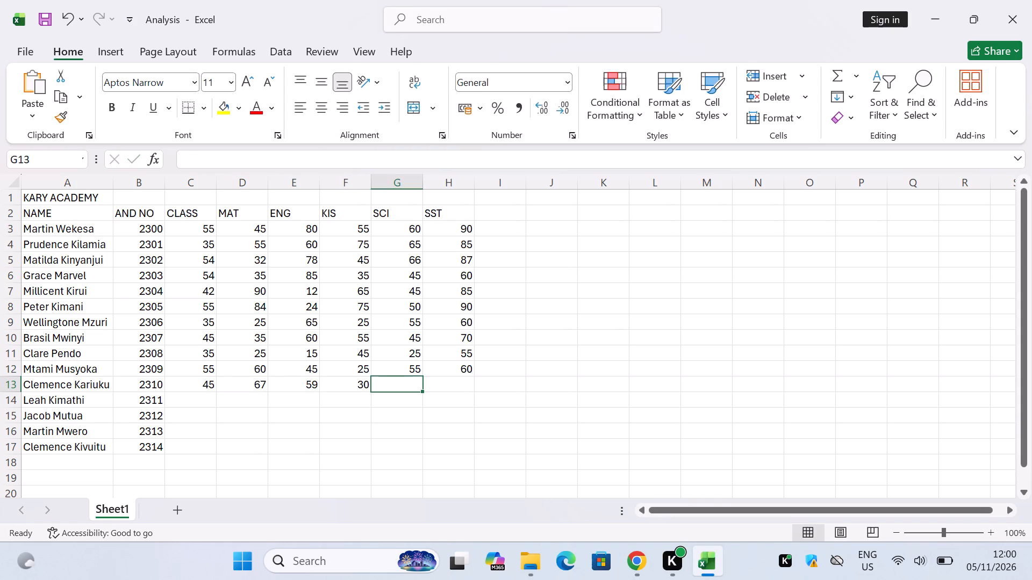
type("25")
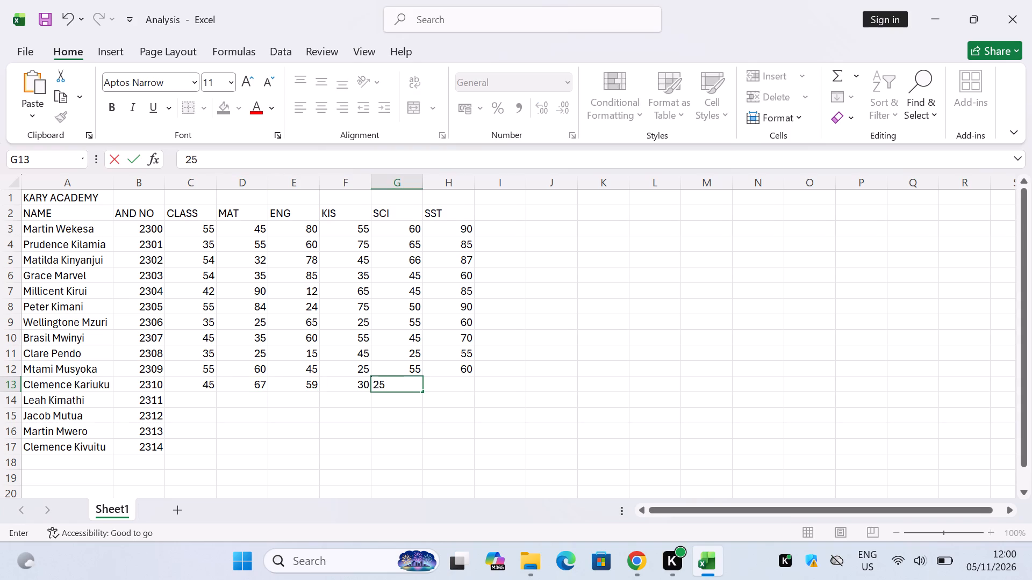
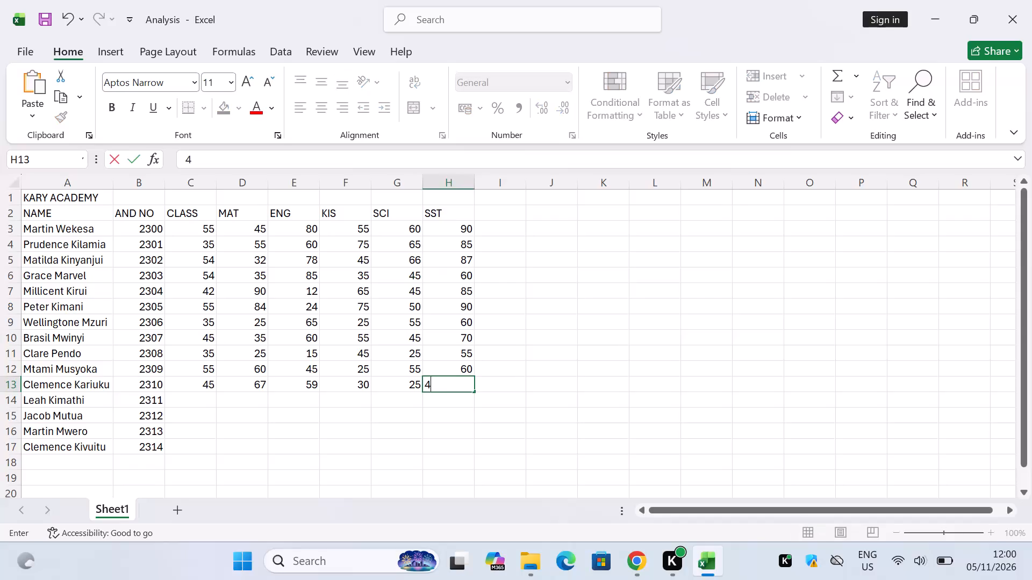
Complete row 13 by entering 40 as its SST mark.
key("0")
key("Tab")
Fill row 14 from CLASS to SST with 45, 55, 35, 45, 80 and 25.
left_click(185, 393)
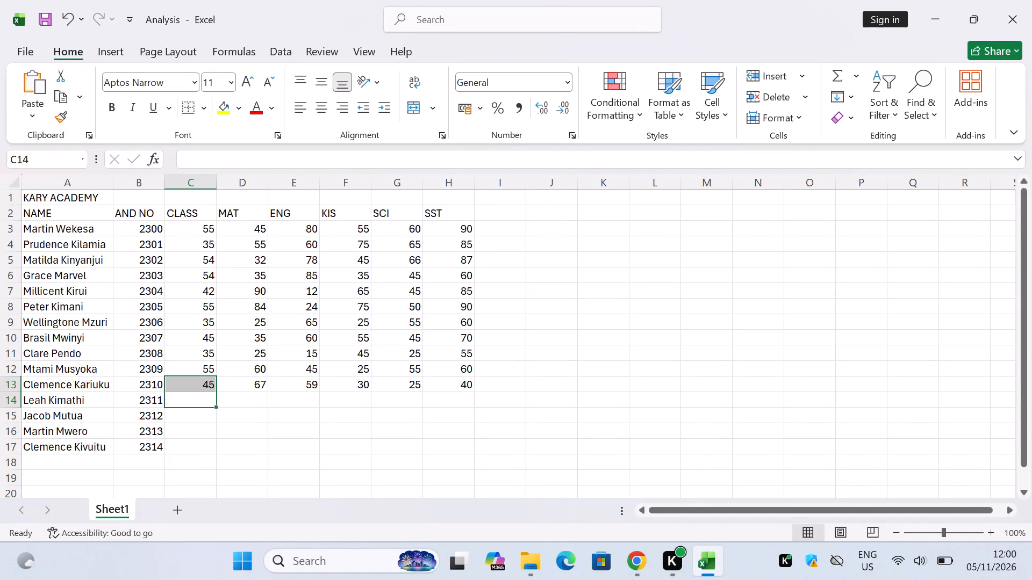
key("Down")
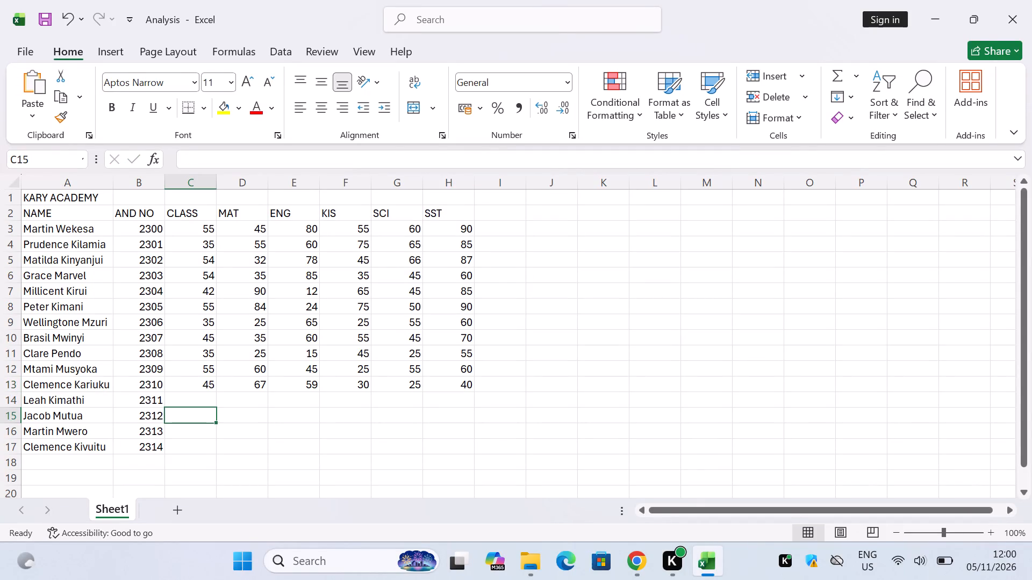
key("Up")
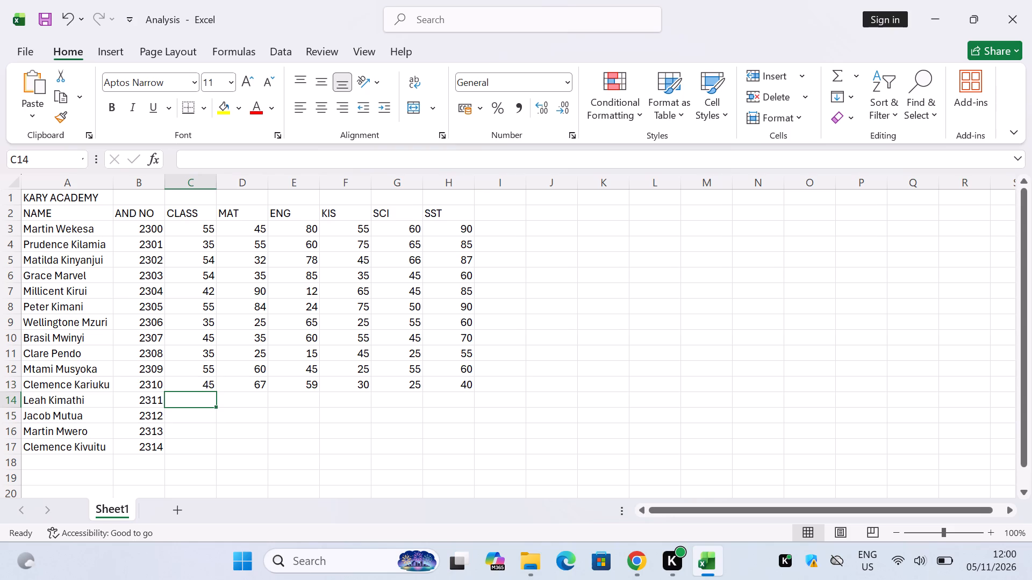
type("45")
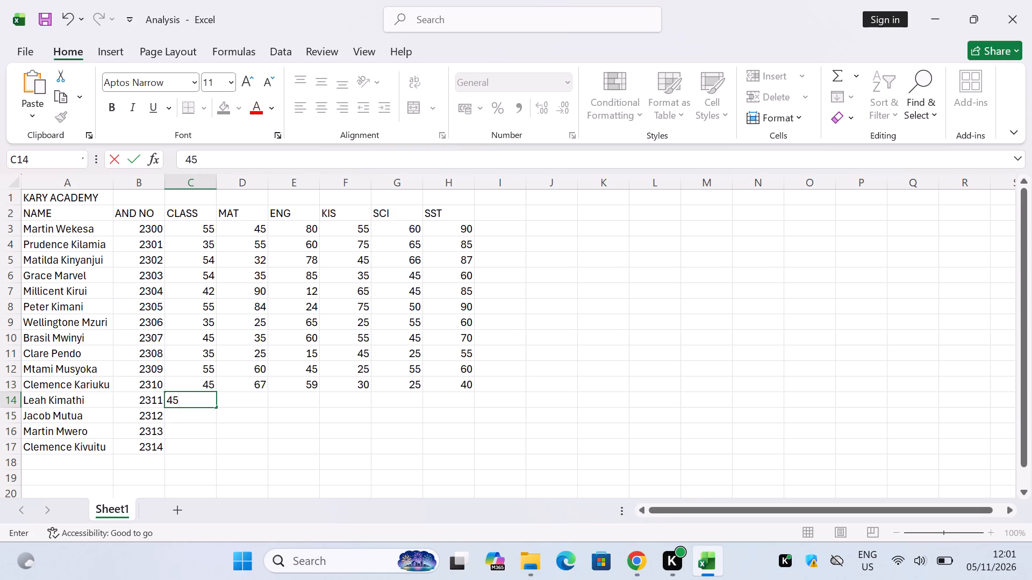
key("Tab")
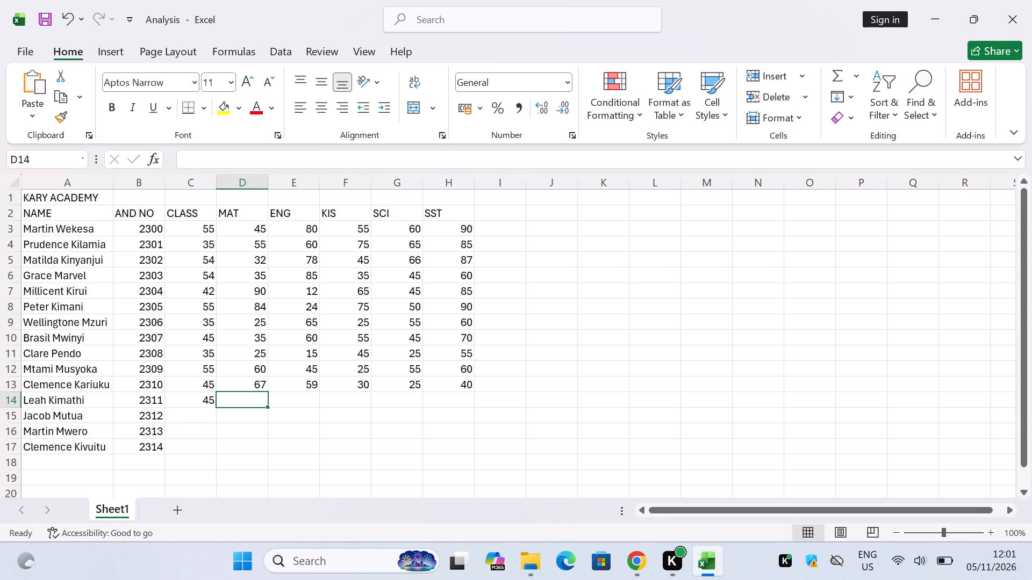
type("55")
key("Tab")
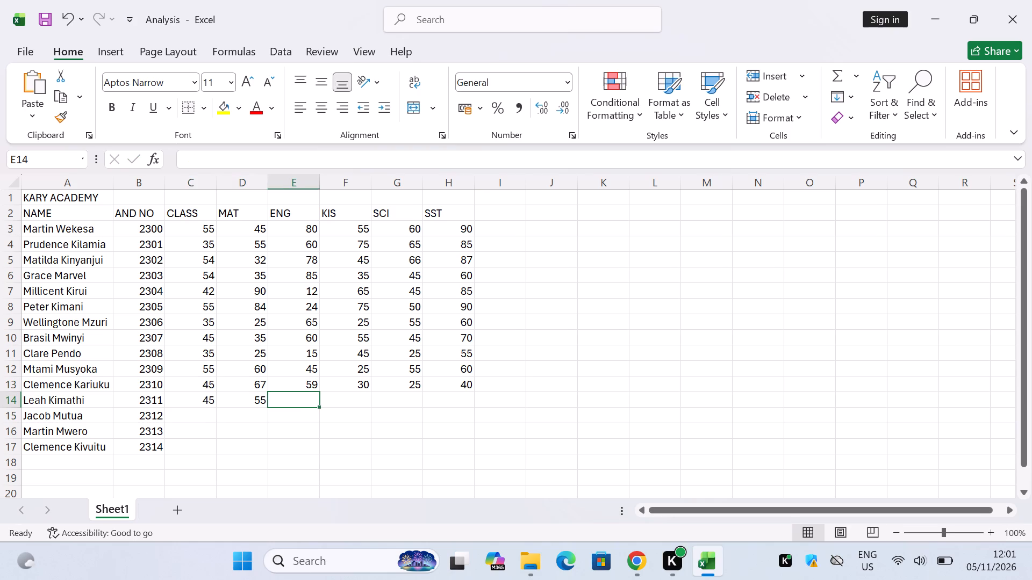
type("35")
key("Tab")
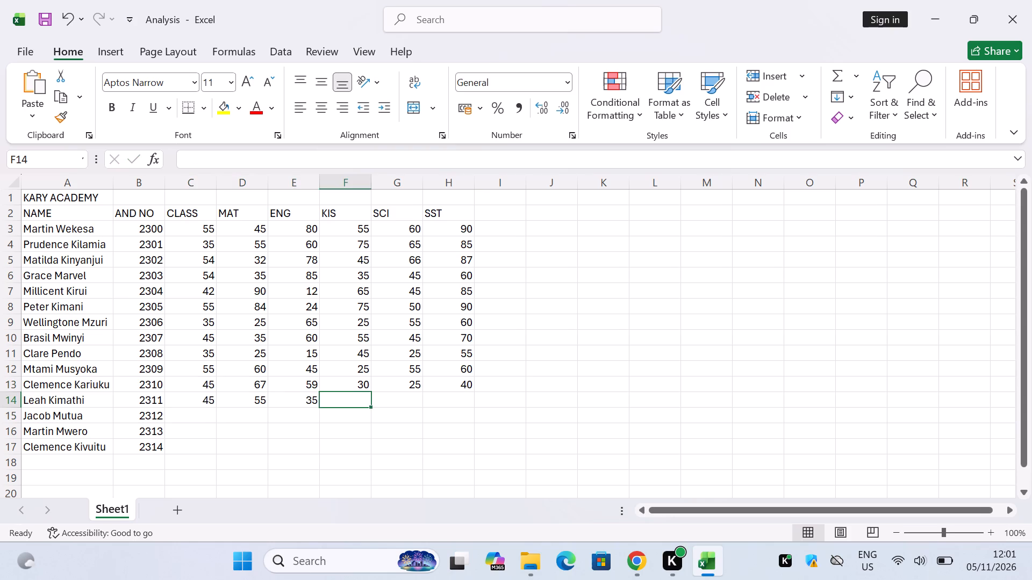
type("45")
key("Tab")
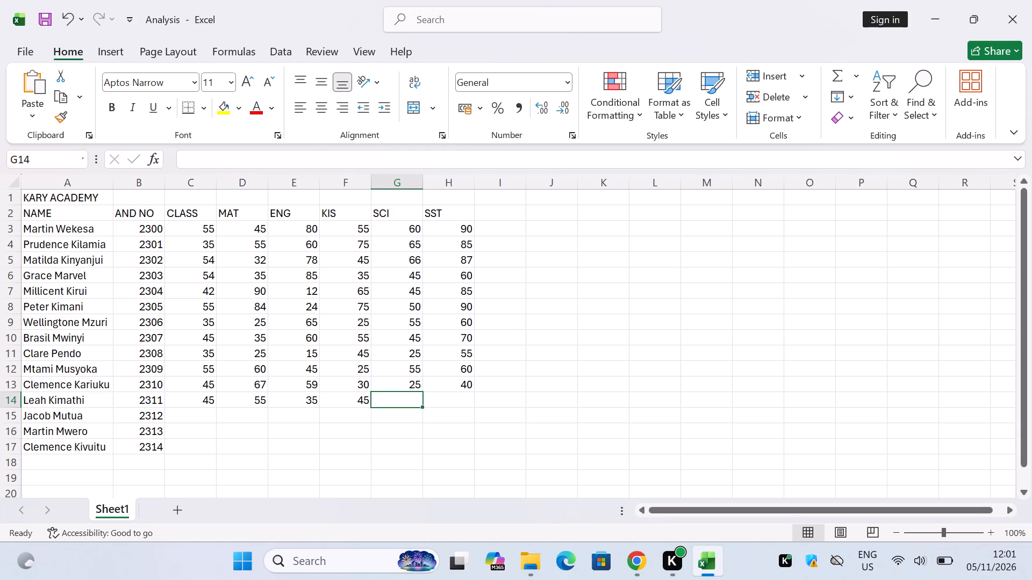
type("80")
key("Tab")
type("25")
key("Tab")
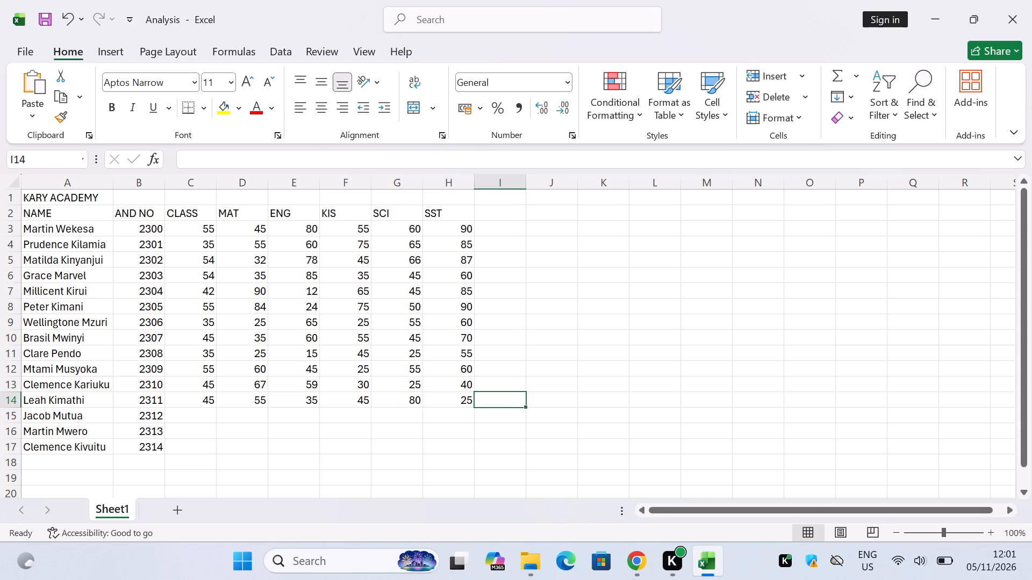
Fill row 15 from CLASS to SST with 65, 45, 80, 75, 29 and 14.
left_click(202, 418)
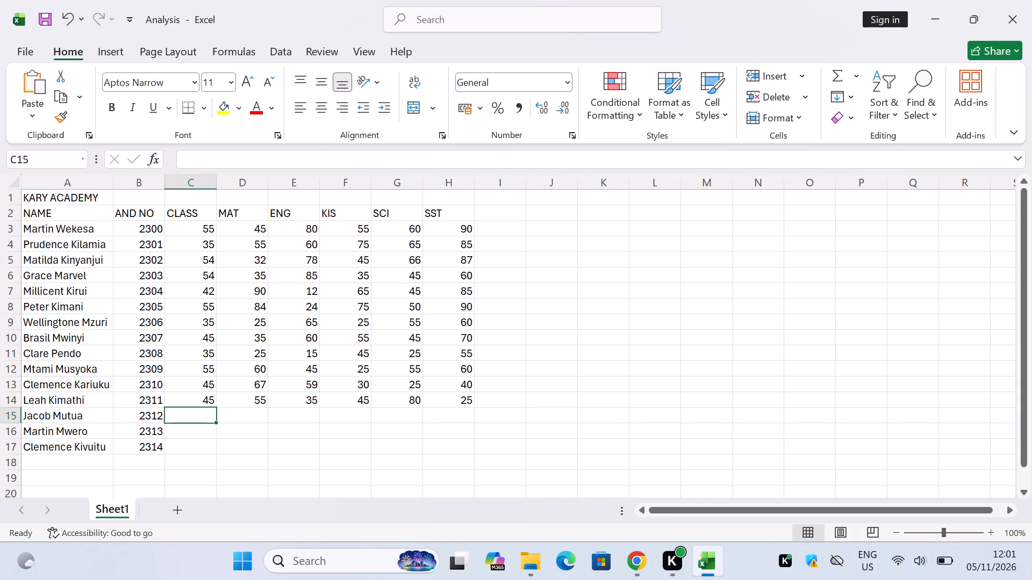
type("65")
key("Tab")
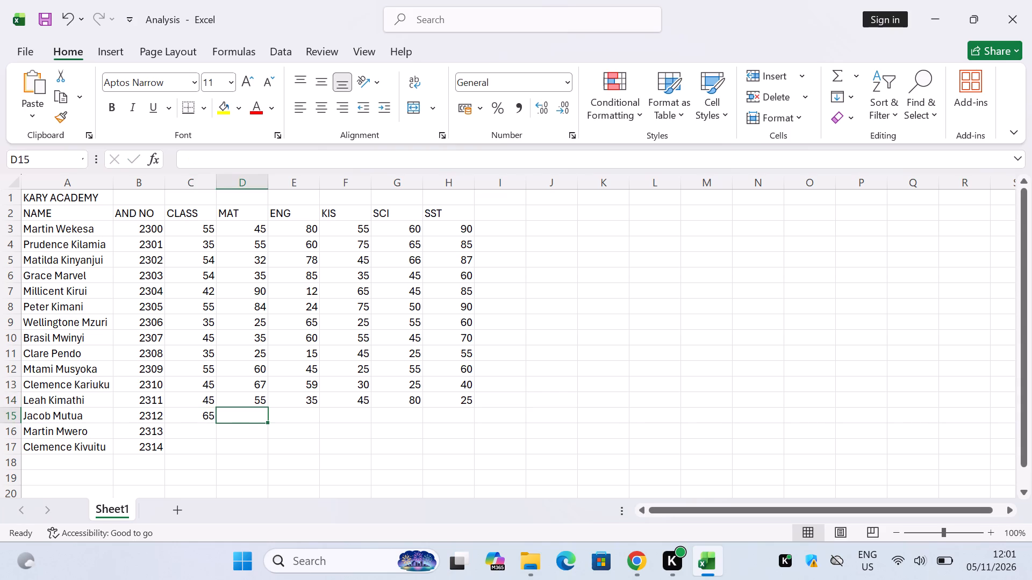
type("45")
key("Tab")
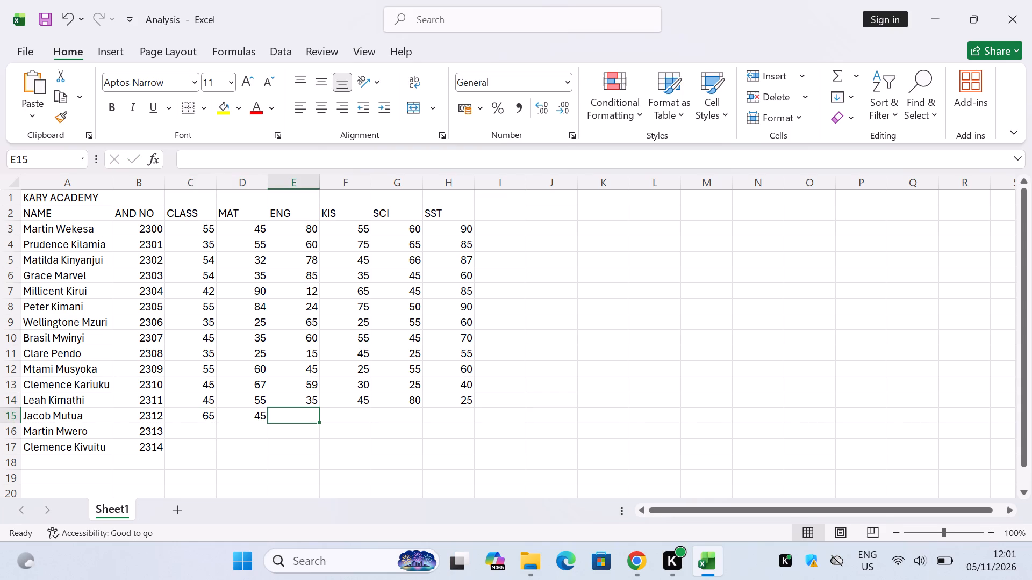
type("80")
key("Tab")
type("75")
key("Tab")
key("2")
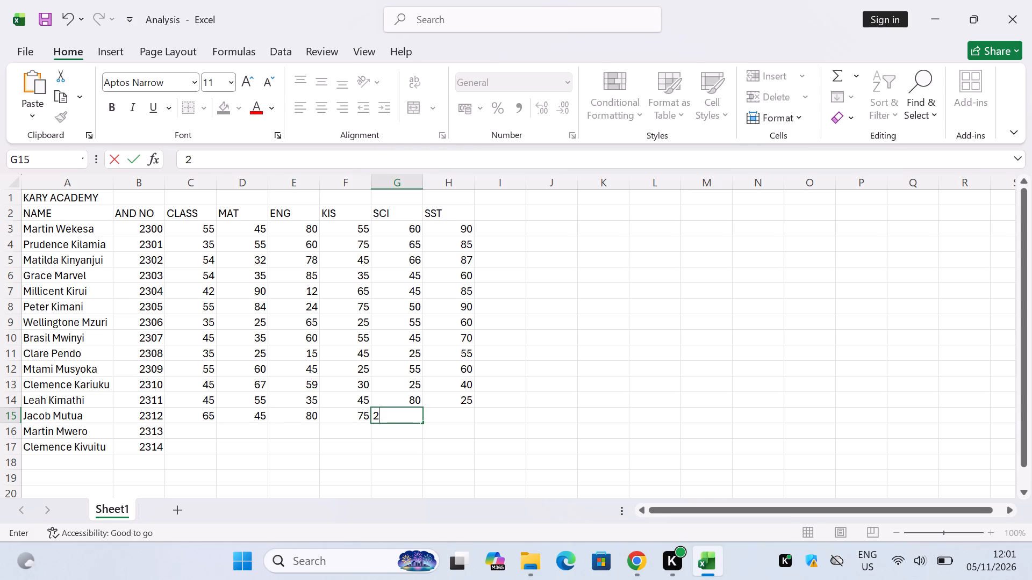
key("9")
key("Tab")
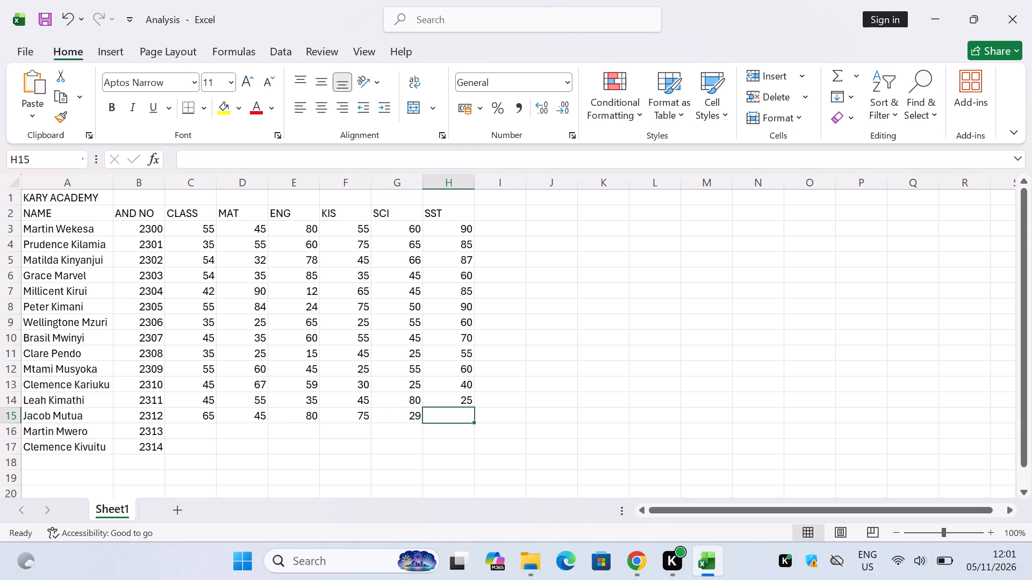
type("14")
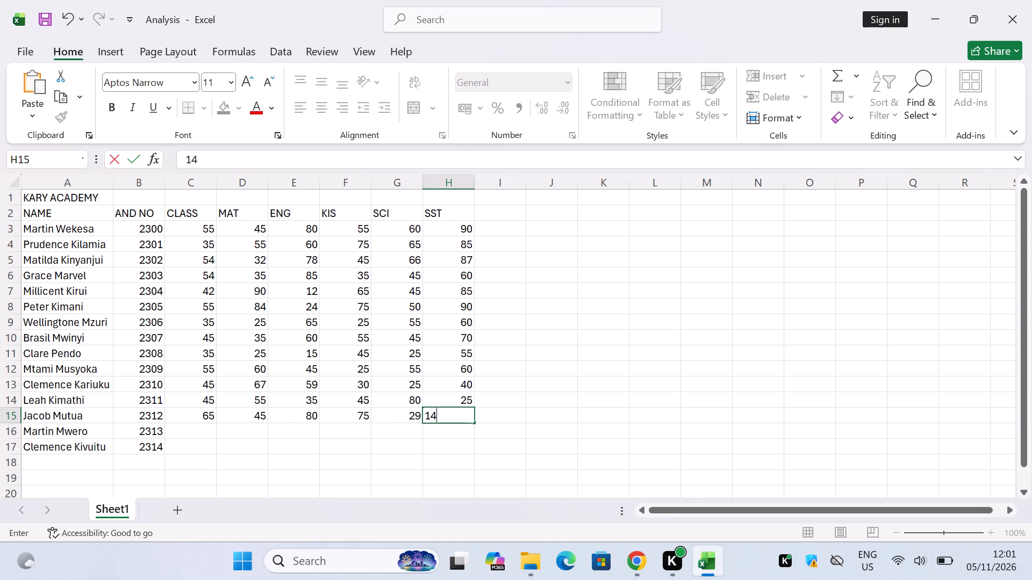
Save the Analysis workbook, keeping its current .ods format.
left_click(197, 434)
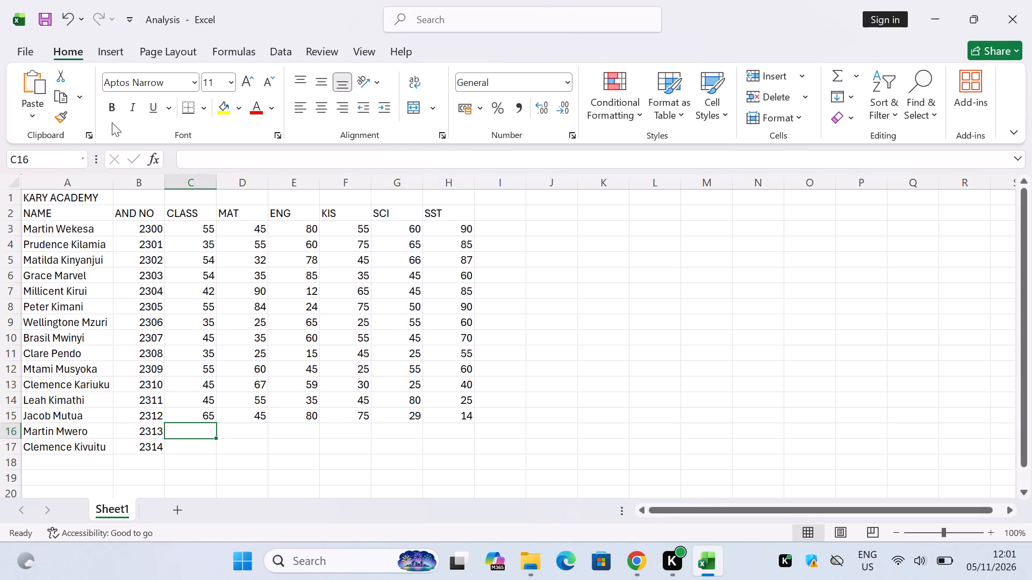
left_click(45, 19)
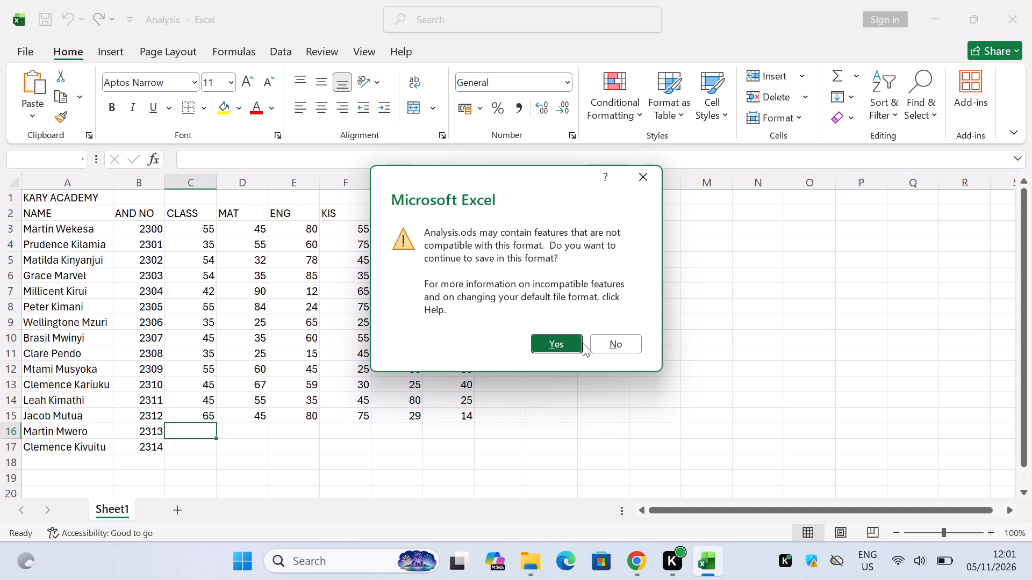
left_click(561, 341)
Fill row 16 from CLASS to SST with 45, 60, 70, 85, 45 and 25.
scroll(302, 359, "down", 2)
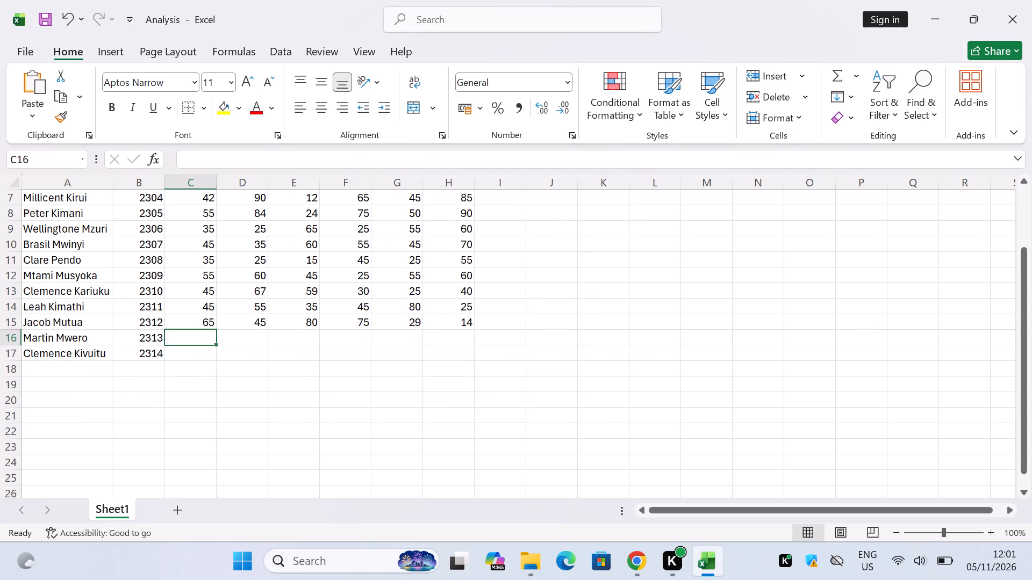
key("4")
key("5")
key("Tab")
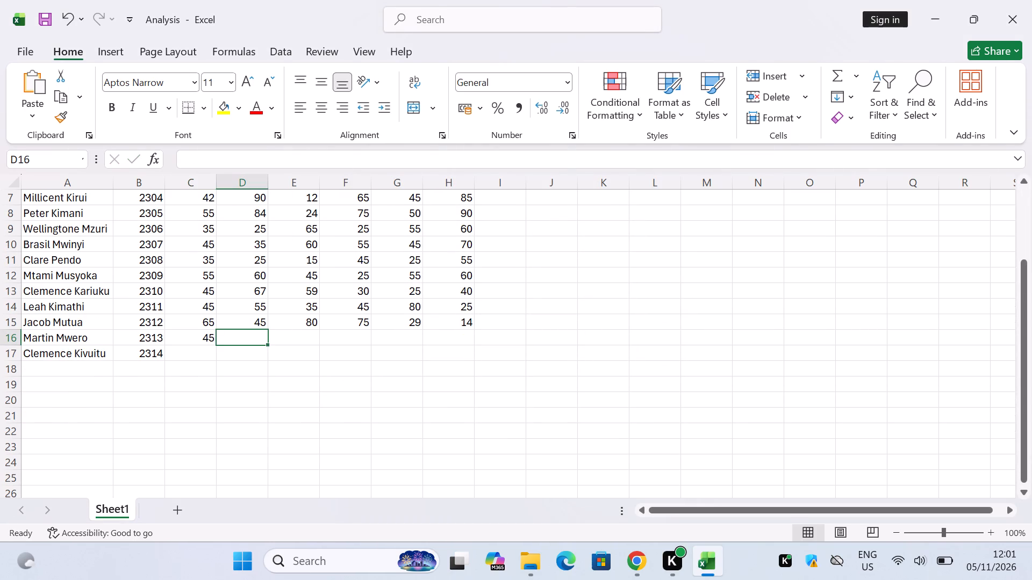
type("60")
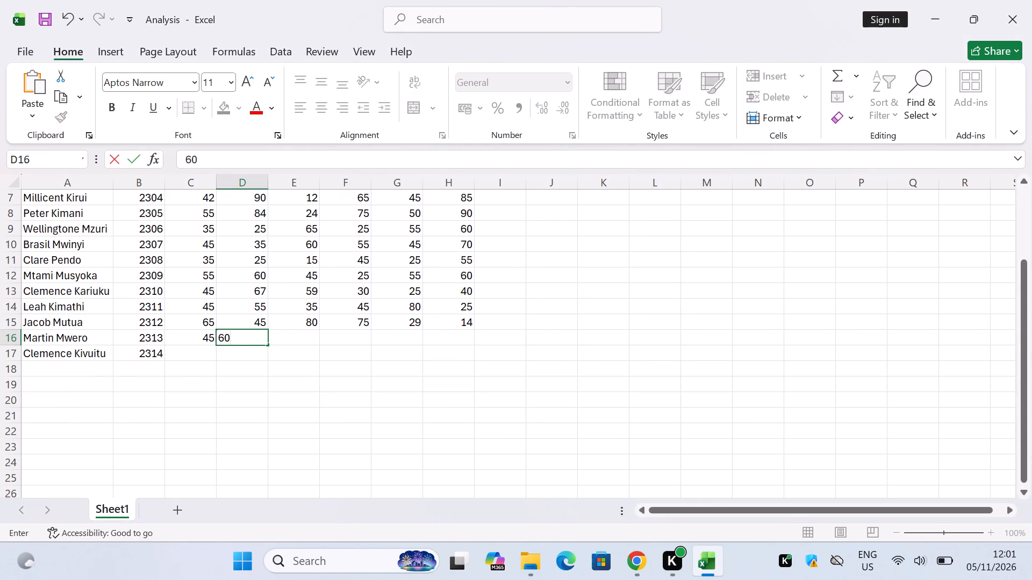
key("Tab")
key("7")
key("0")
key("Tab")
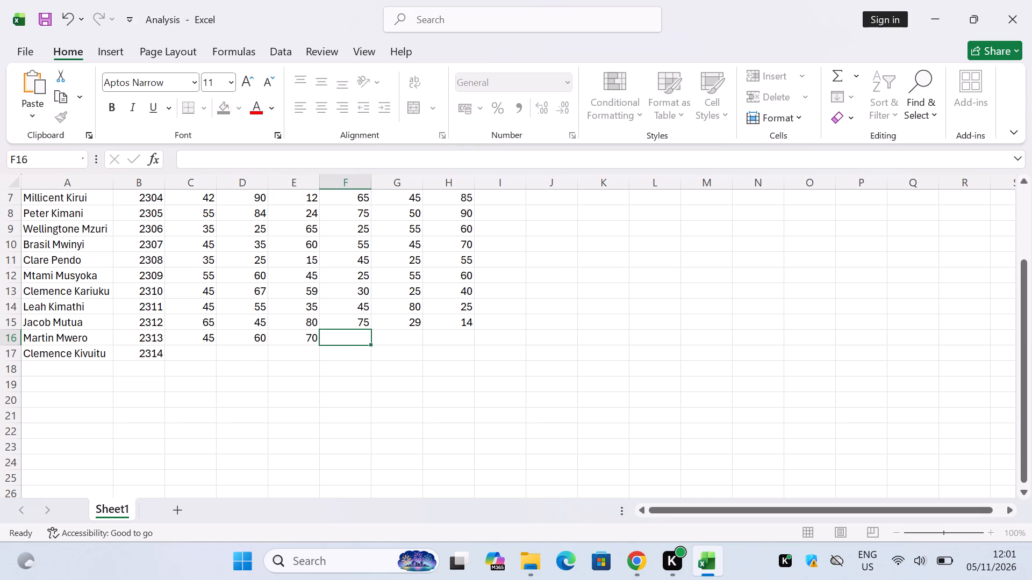
key("8")
key("5")
key("Tab")
type("45")
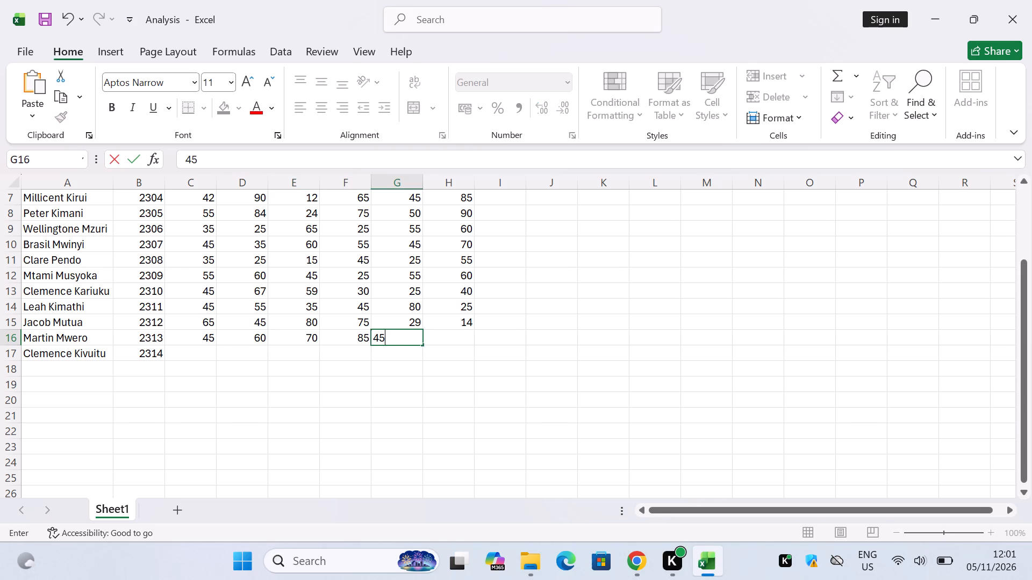
key("Tab")
type("25")
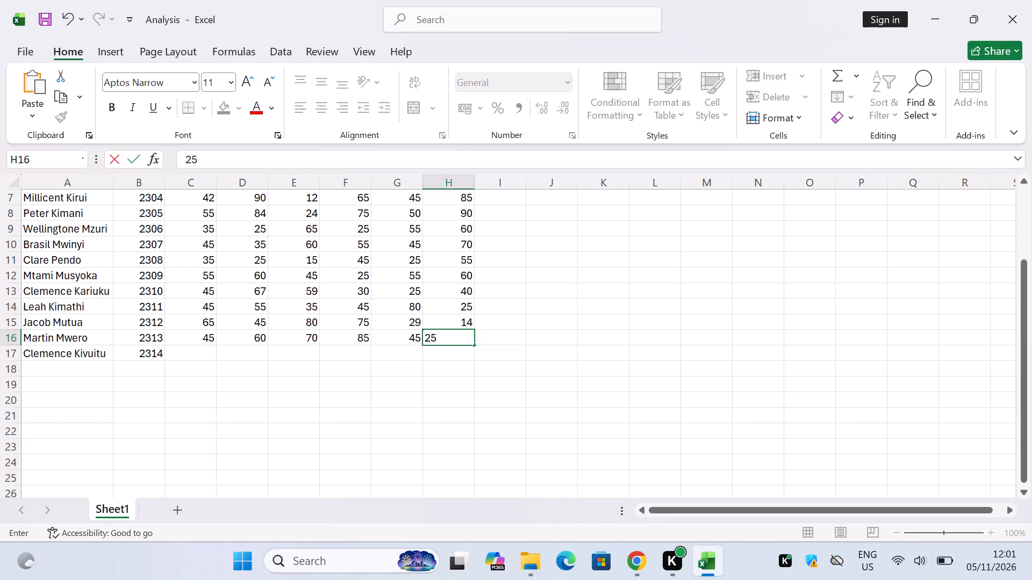
Fill row 17 from CLASS to SST with 55, 40, 55, 30, 55 and 45.
left_click(200, 351)
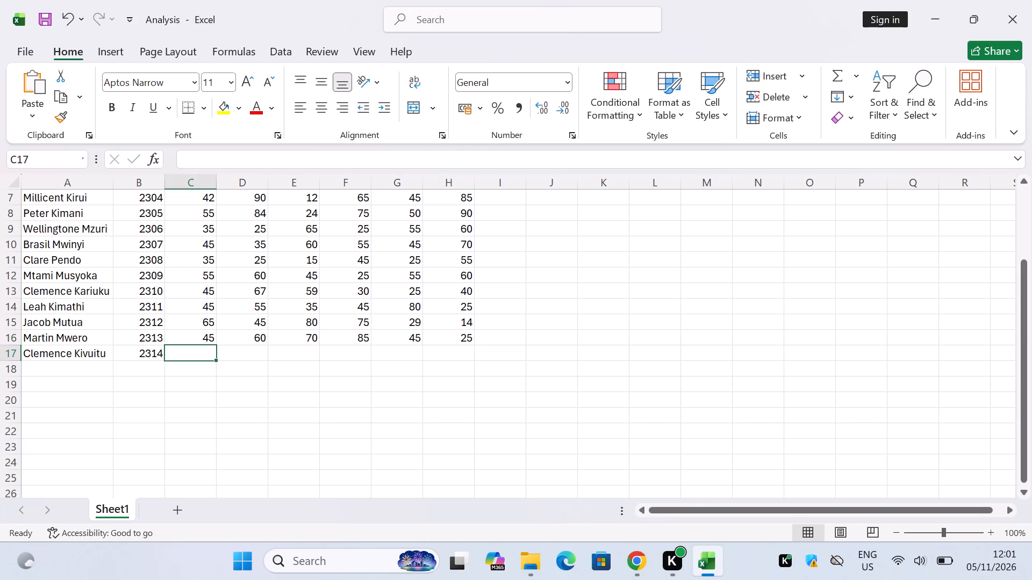
type("55")
key("Tab")
type("40")
key("Tab")
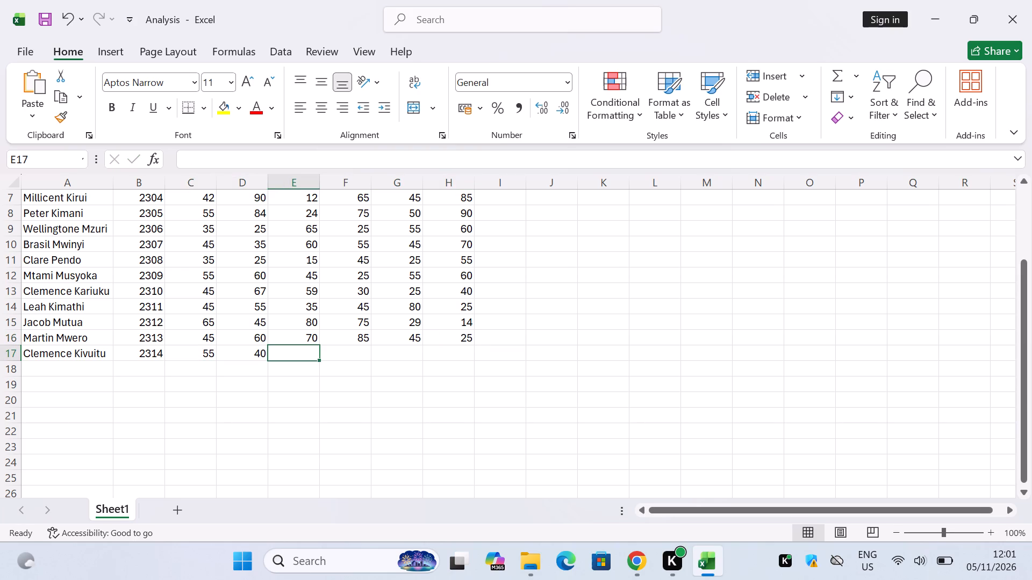
type("55")
key("Tab")
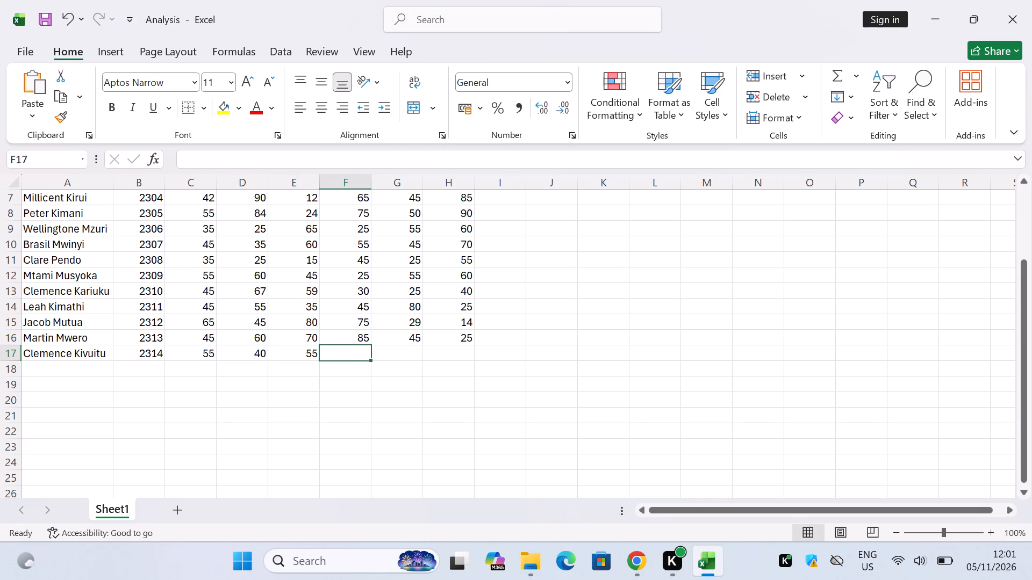
type("30")
key("Tab")
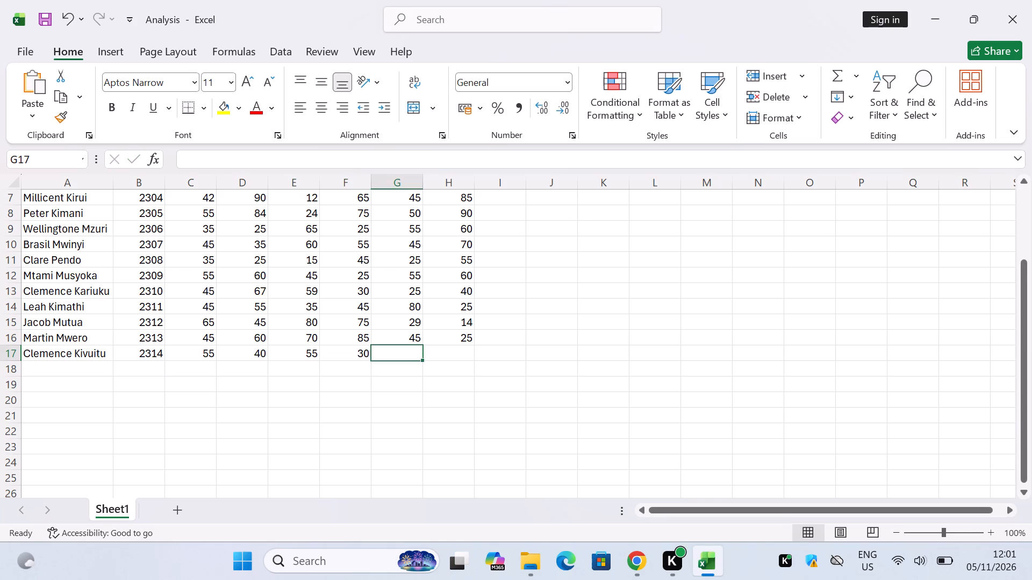
type("55")
key("Tab")
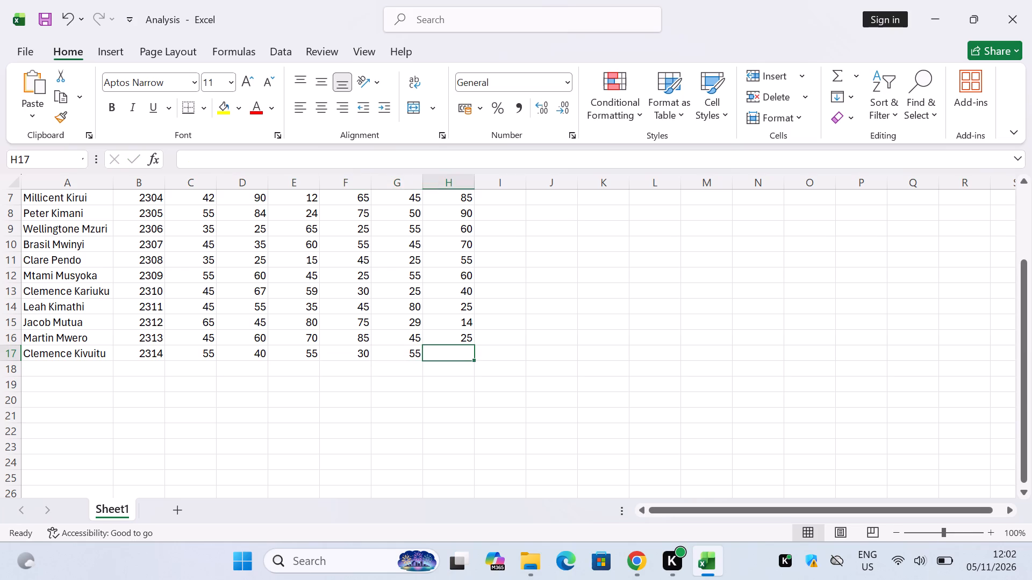
type("45")
key("Return")
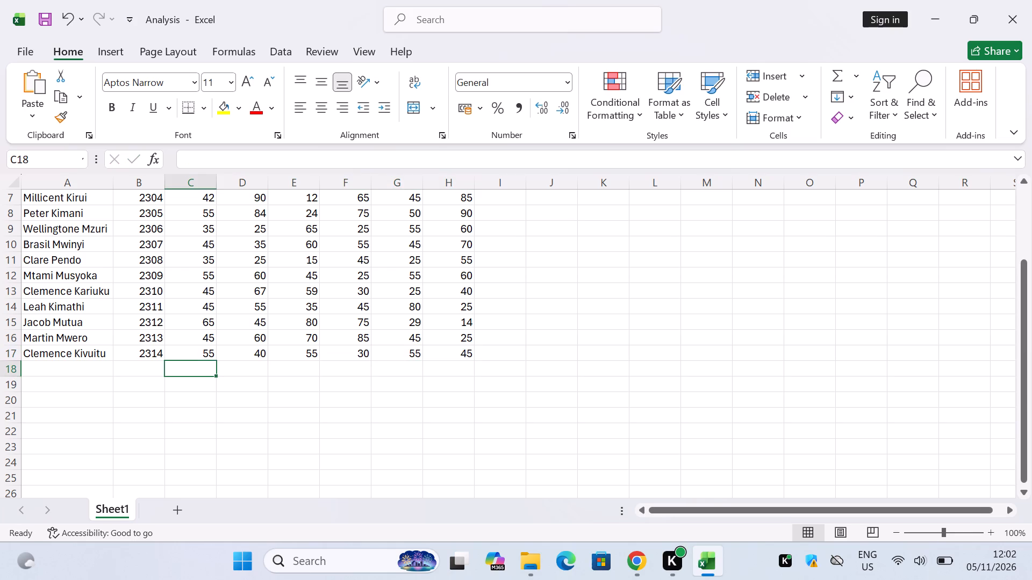
Save the completed marks in the Analysis workbook, keeping the .ods format.
scroll(155, 318, "up", 2)
scroll(155, 318, "down", 1)
scroll(155, 318, "up", 5)
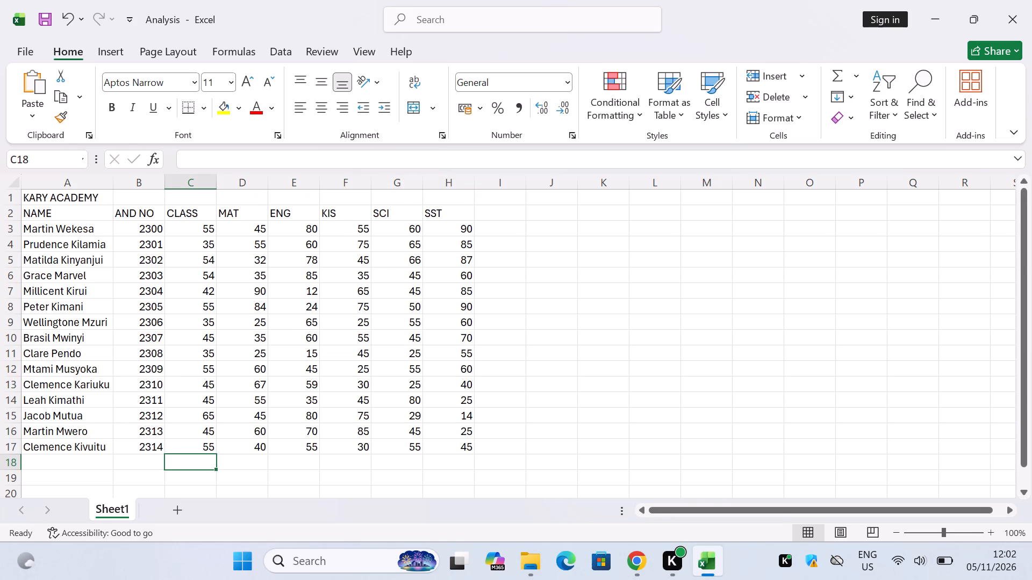
left_click(28, 197)
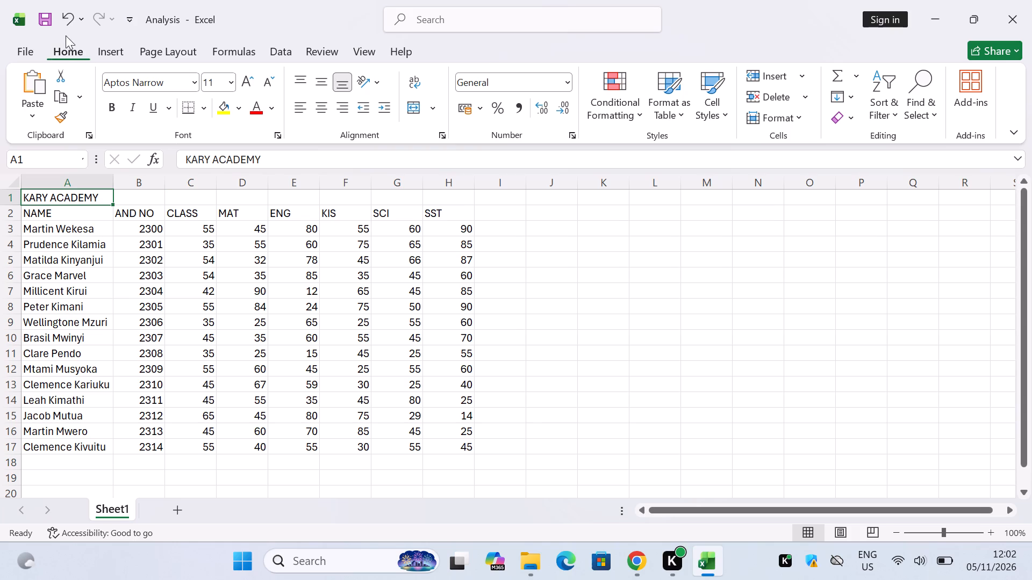
left_click(53, 24)
left_click(559, 350)
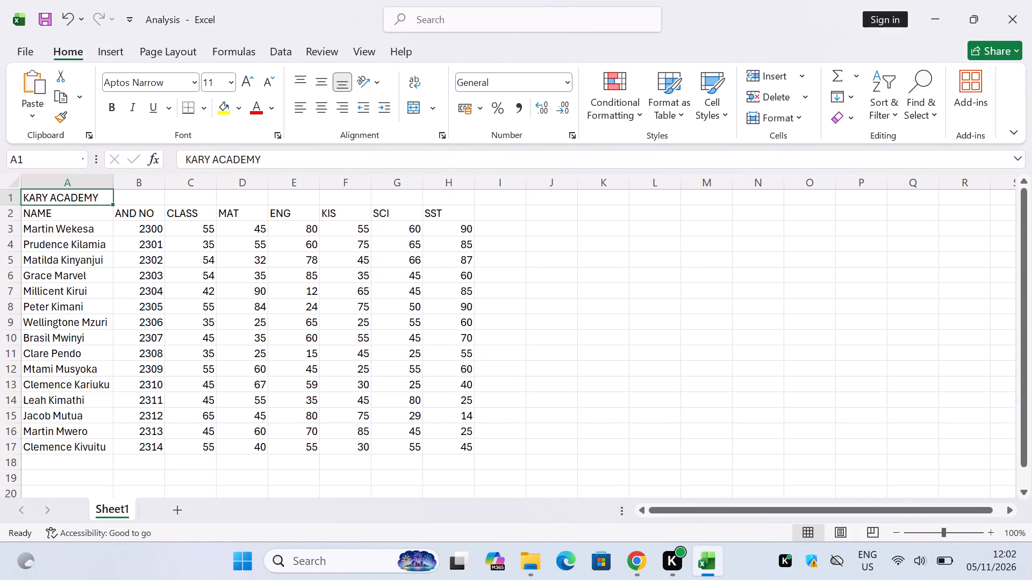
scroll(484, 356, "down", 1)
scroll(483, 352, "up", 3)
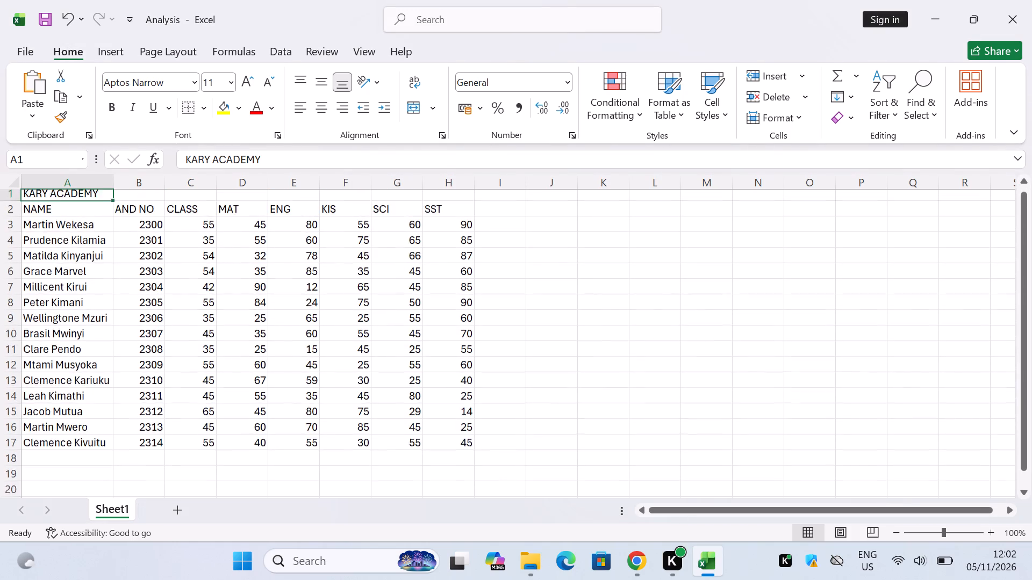
Review the completed marks table from the KARY ACADEMY title to the last student row.
scroll(483, 352, "up", 2)
scroll(483, 352, "down", 1)
scroll(483, 352, "up", 5)
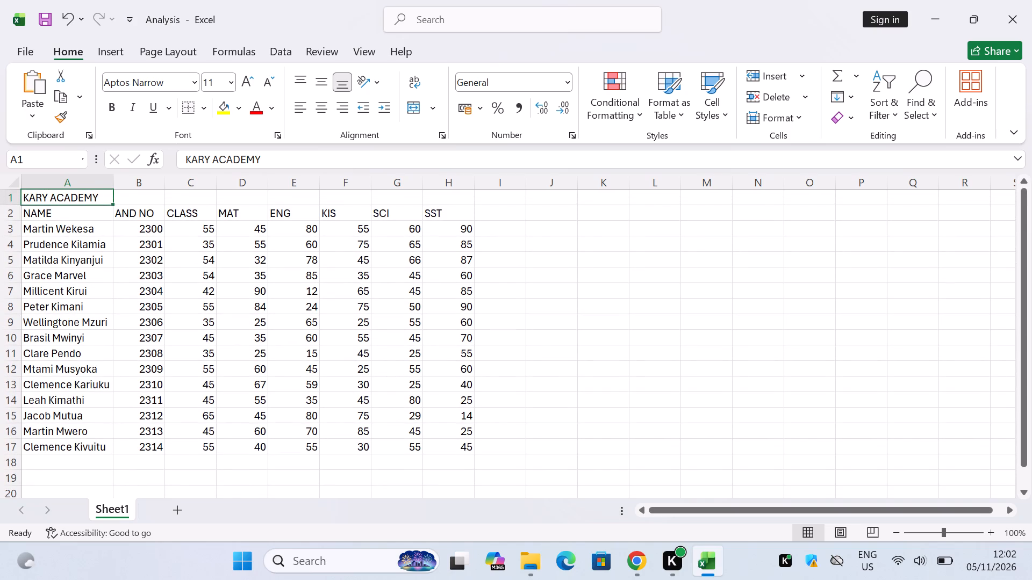
scroll(483, 351, "down", 2)
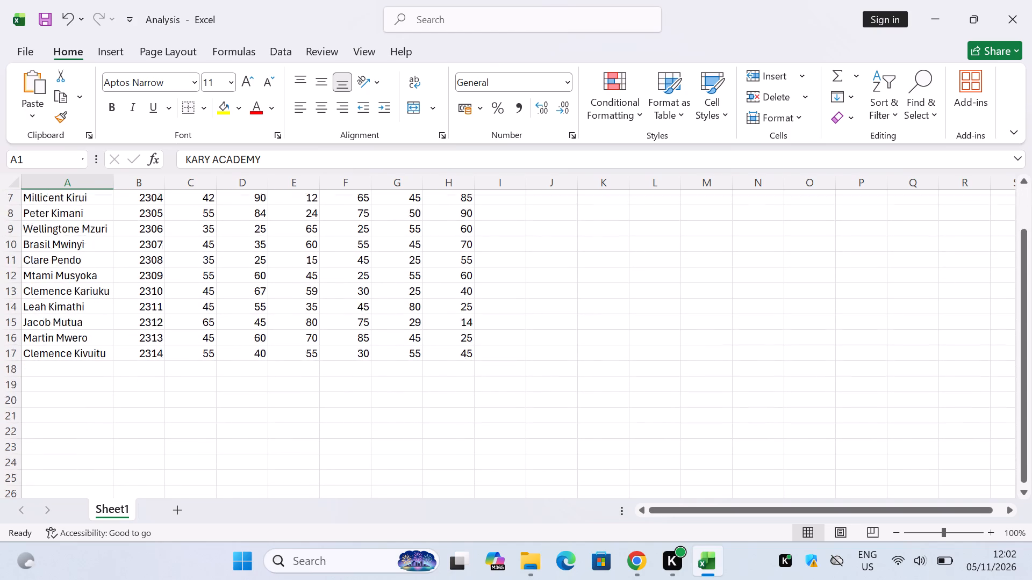
scroll(483, 351, "down", 1)
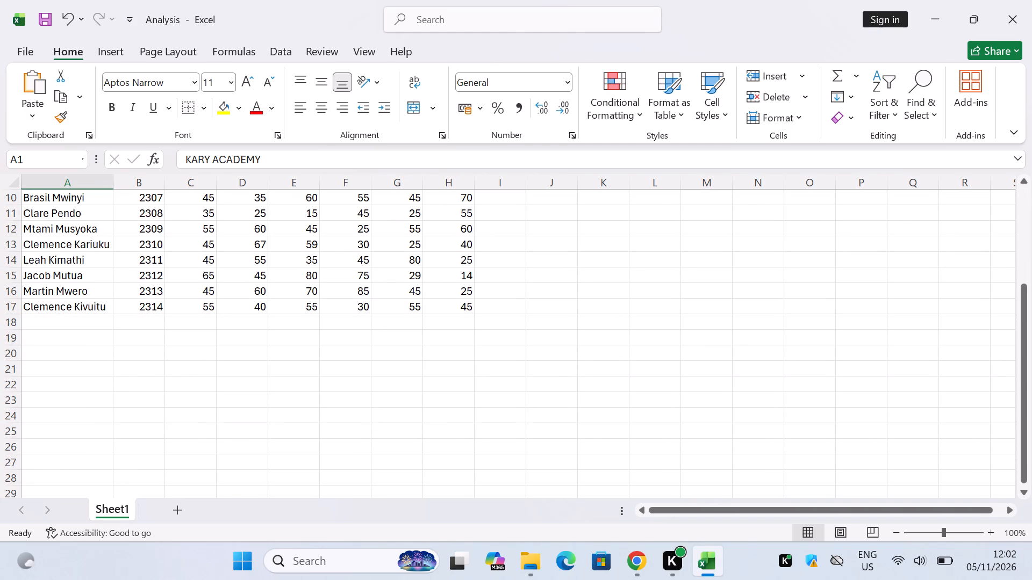
scroll(520, 281, "up", 7)
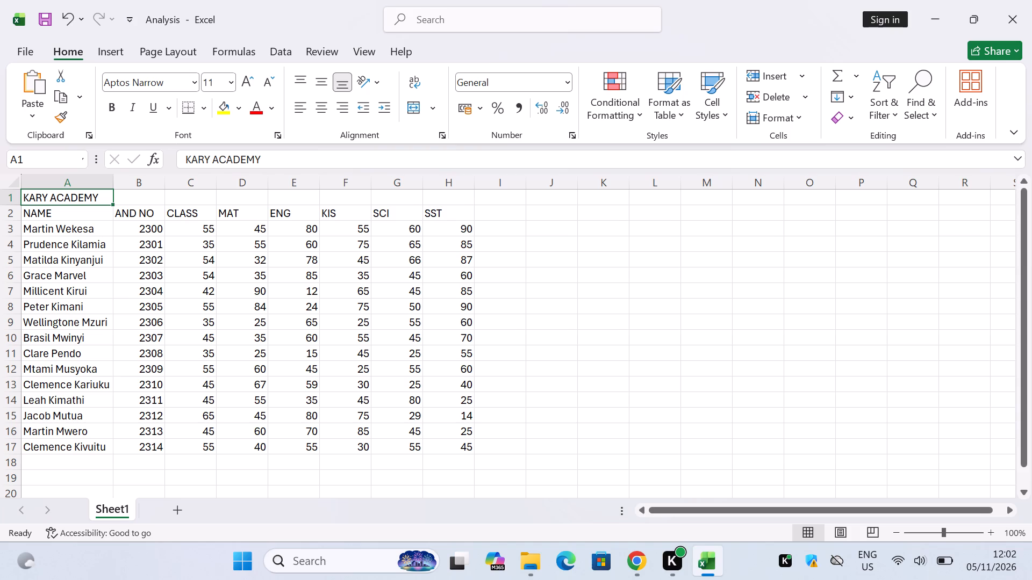
scroll(473, 273, "down", 2)
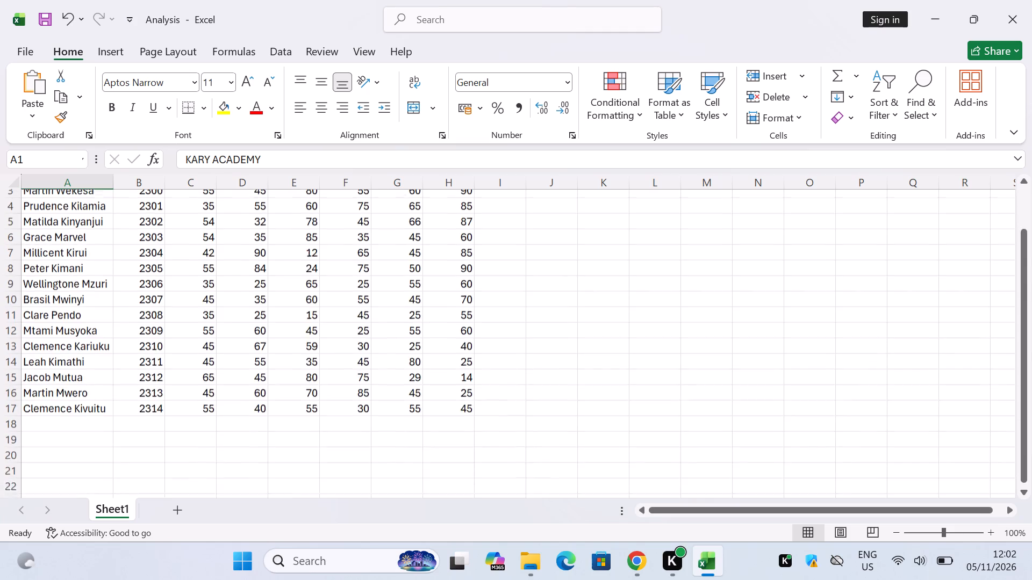
scroll(470, 281, "down", 1)
scroll(412, 315, "down", 5)
scroll(412, 316, "up", 5)
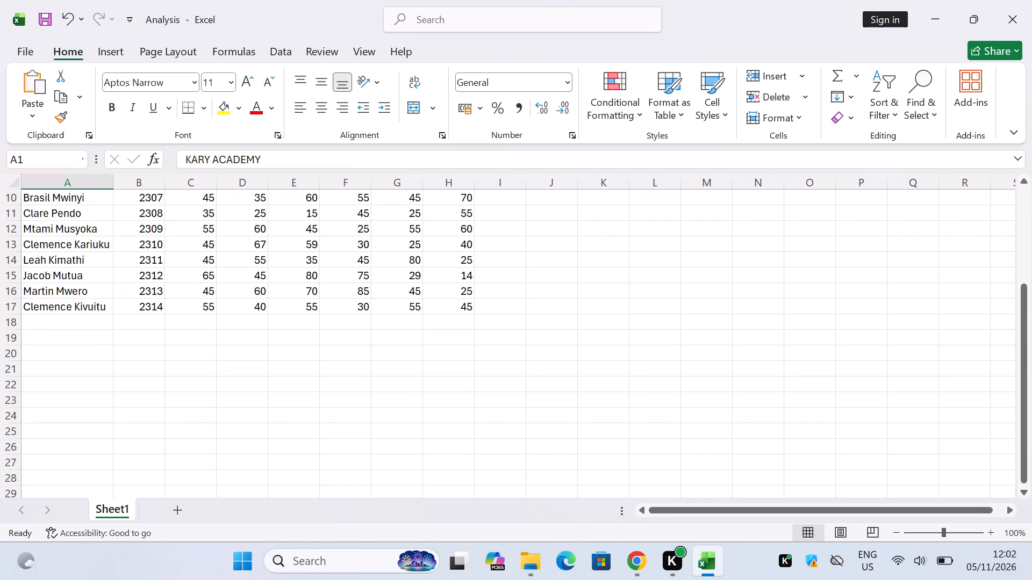
scroll(351, 350, "up", 2)
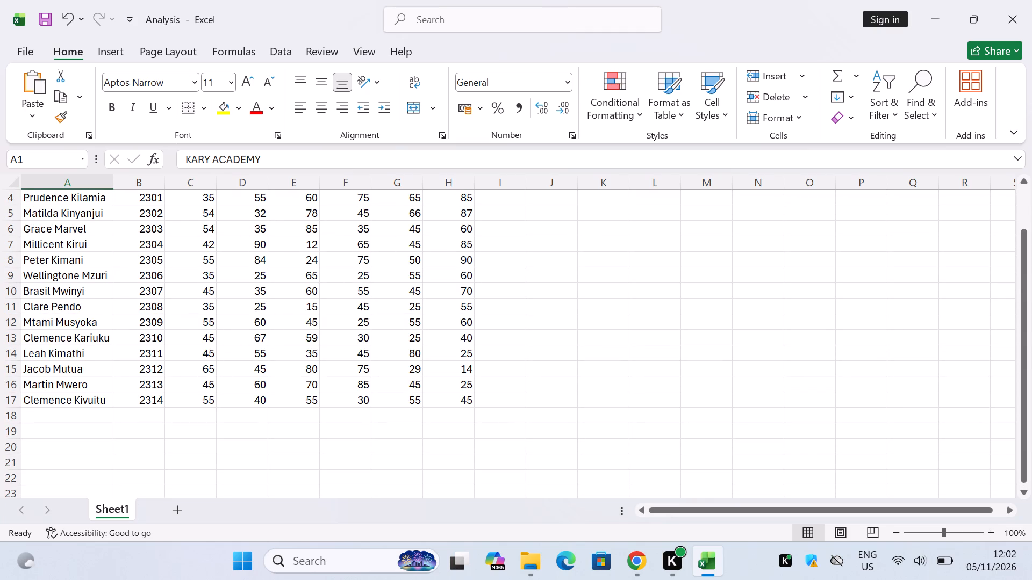
scroll(496, 392, "up", 1)
scroll(496, 392, "down", 1)
scroll(496, 392, "up", 7)
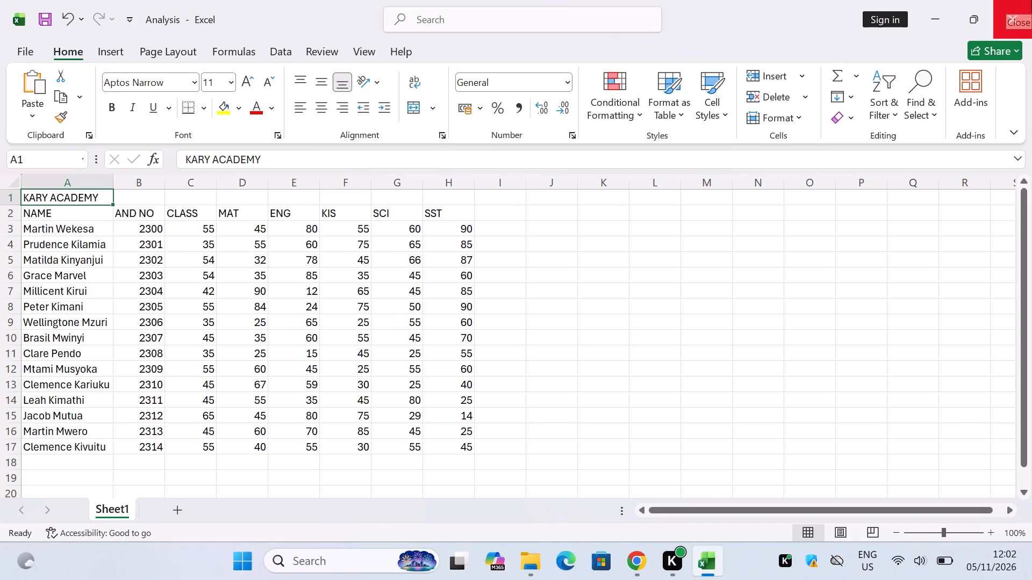
Format the whole sheet in Times New Roman at font size 12.
left_click(13, 182)
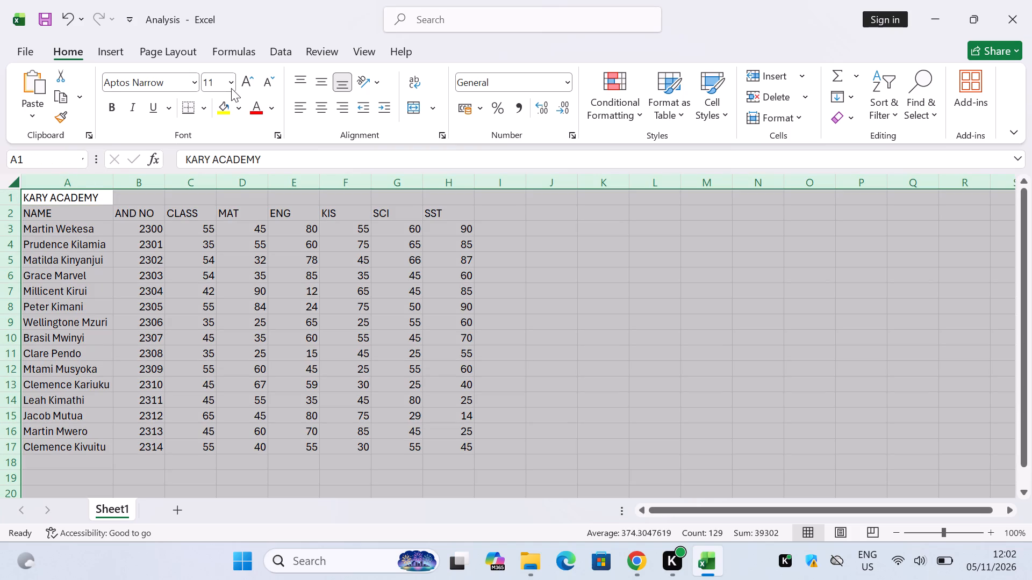
left_click(229, 86)
left_click(216, 183)
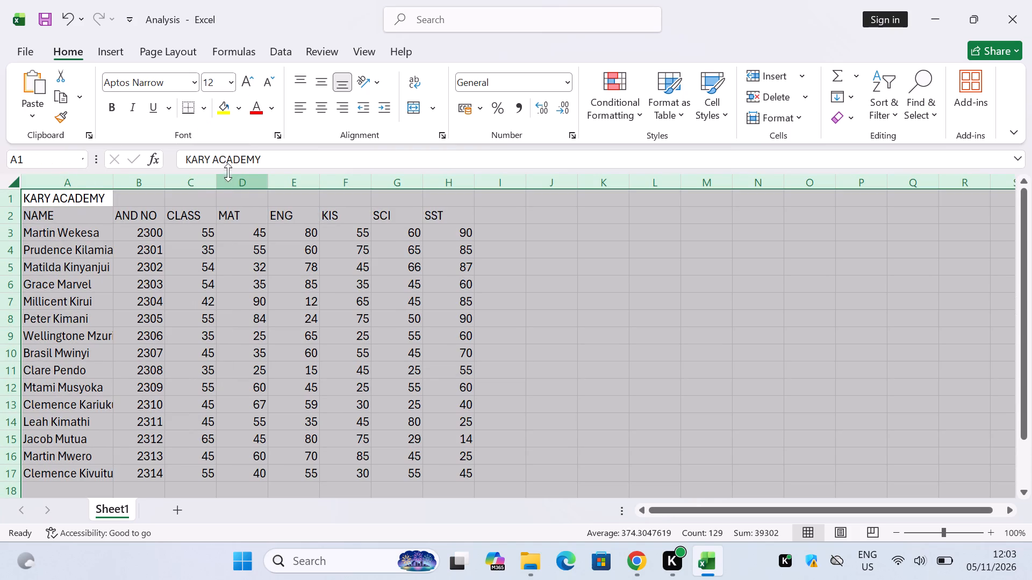
left_click(193, 84)
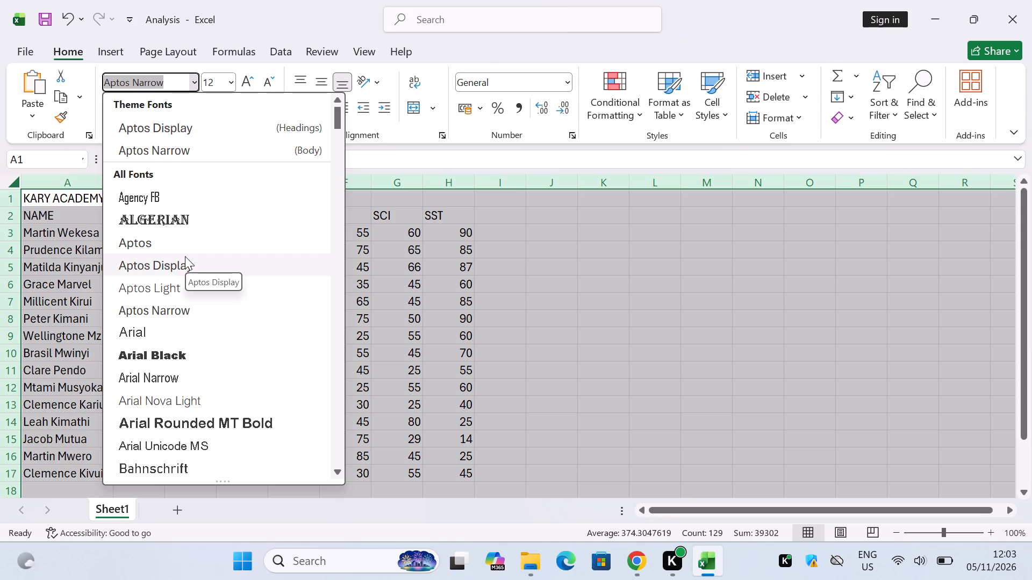
key("t")
key("i")
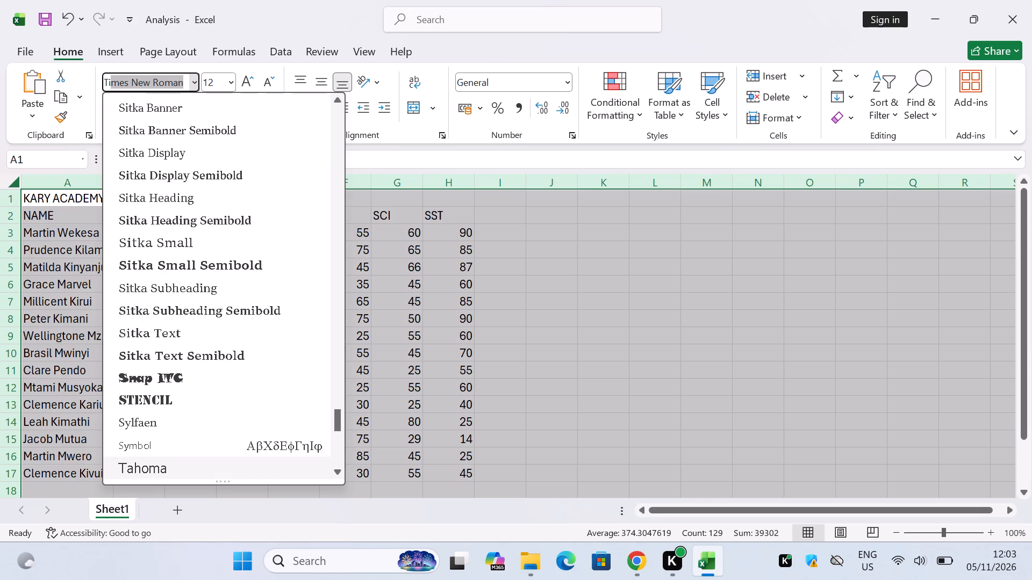
key("Return")
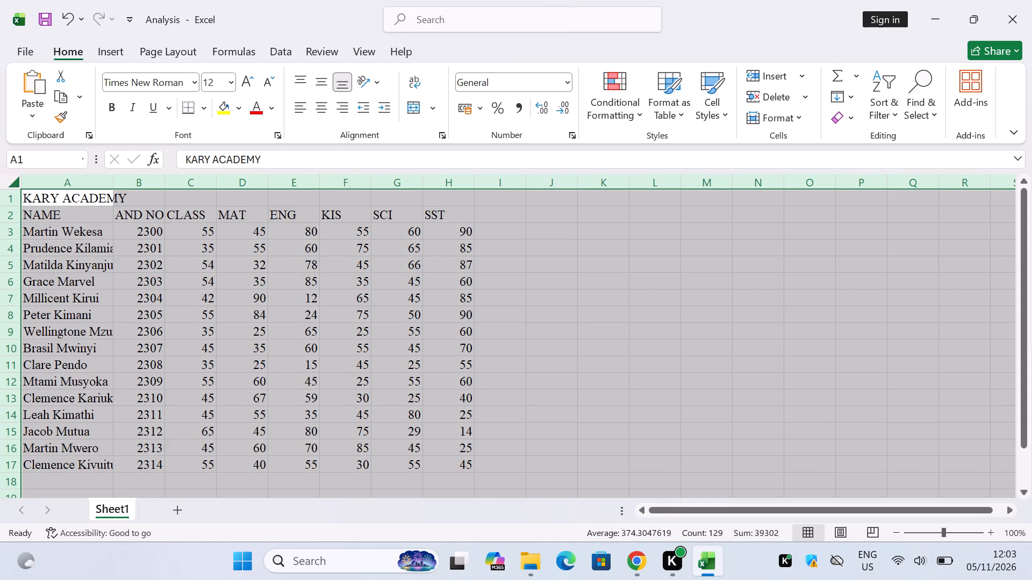
Make the KARY ACADEMY title bold, centred and merged across A1:H1.
left_click(112, 291)
left_click_drag(42, 199, 43, 198)
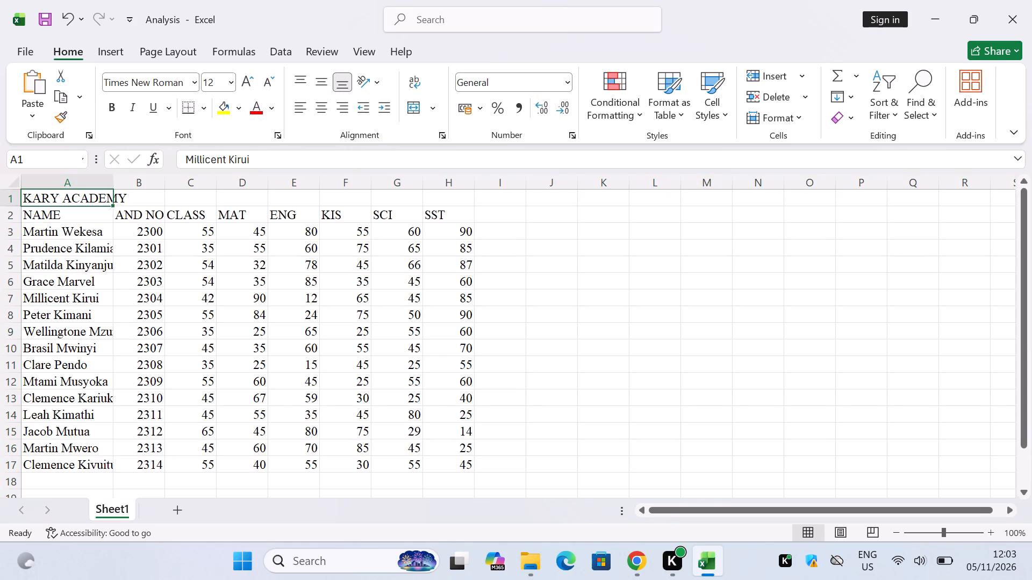
left_click_drag(43, 198, 433, 205)
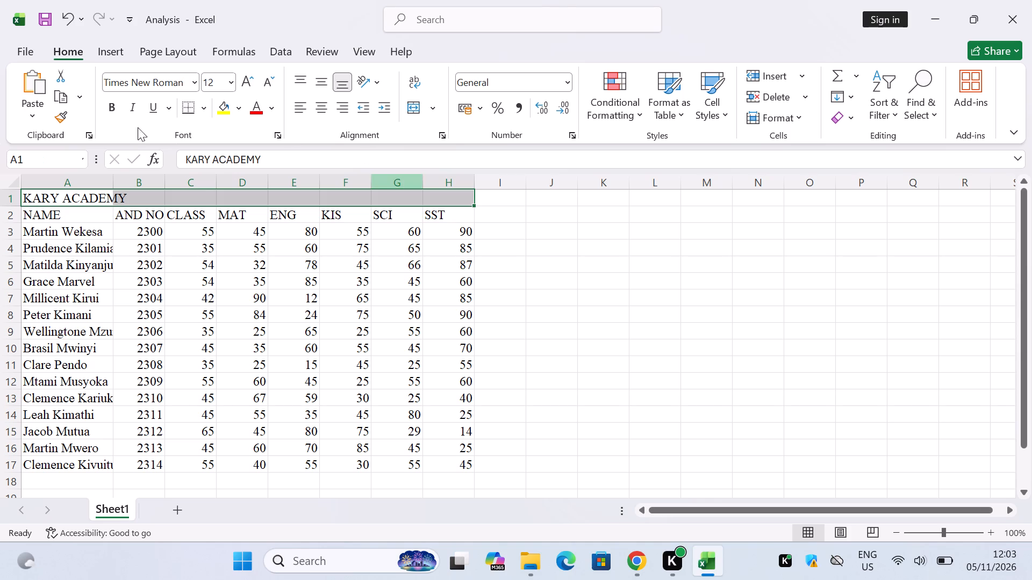
left_click(110, 109)
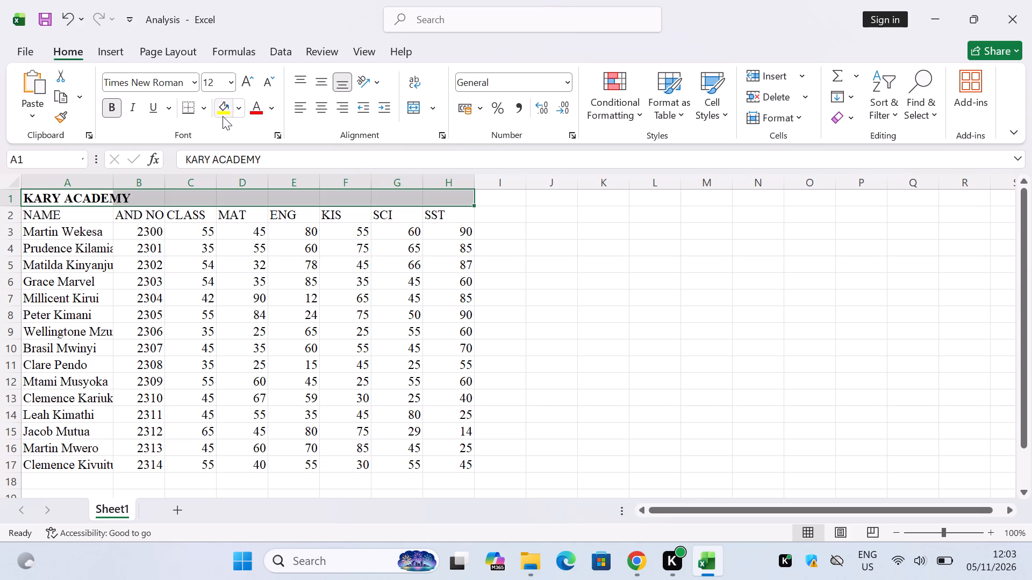
left_click(318, 113)
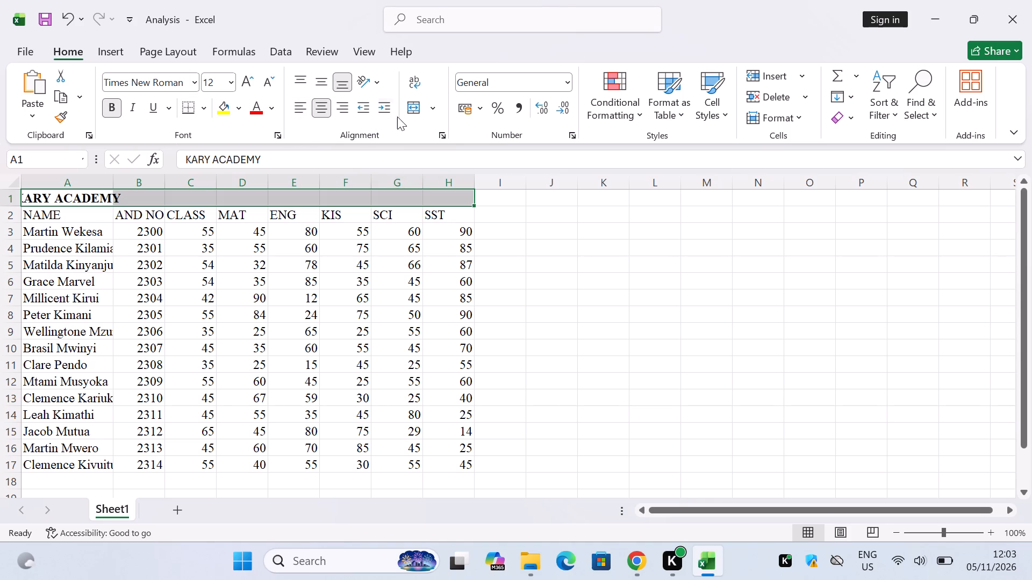
left_click(415, 107)
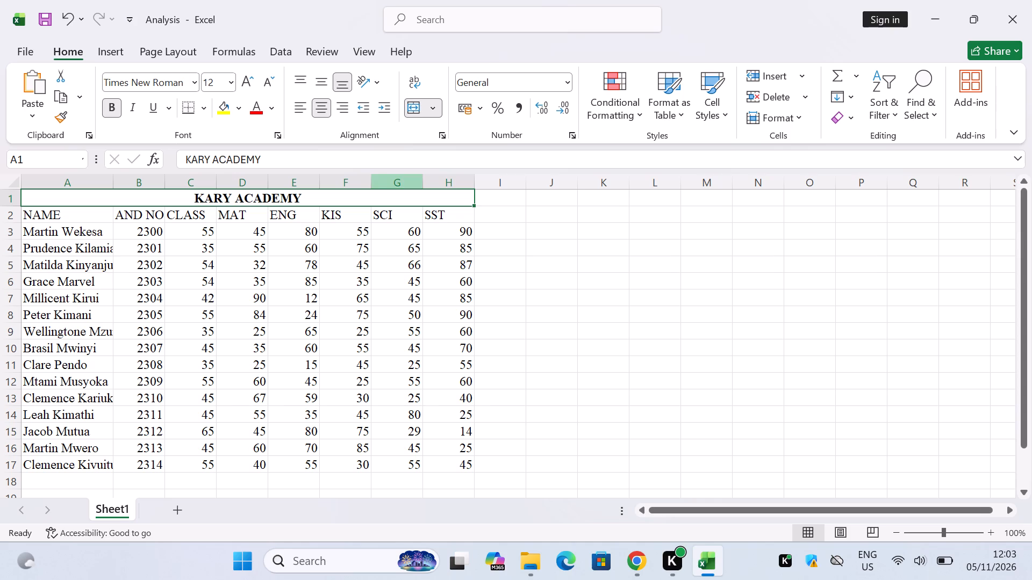
Make the column headings from NAME to SST in row 2 bold.
left_click_drag(58, 214, 410, 214)
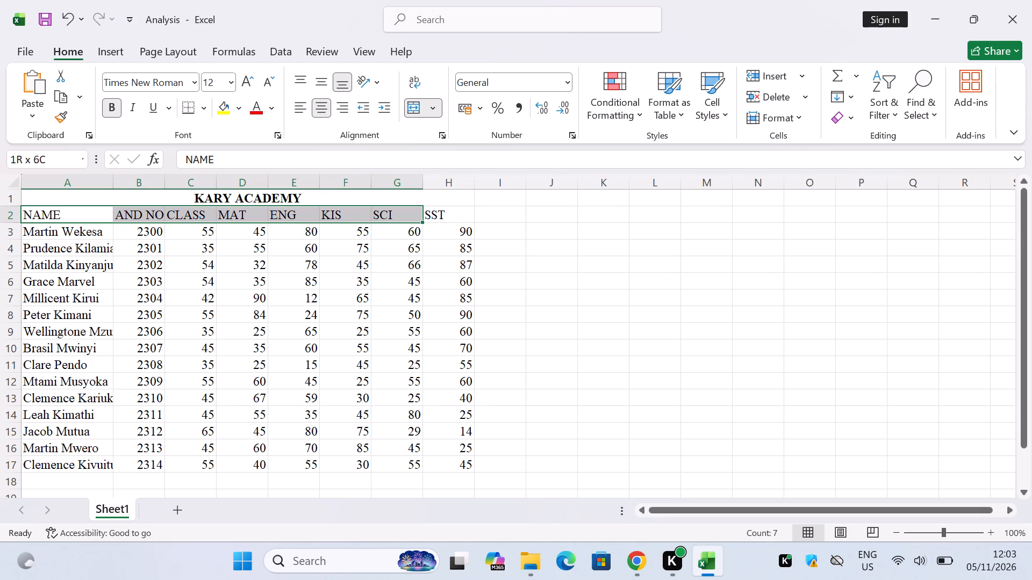
left_click_drag(410, 214, 429, 214)
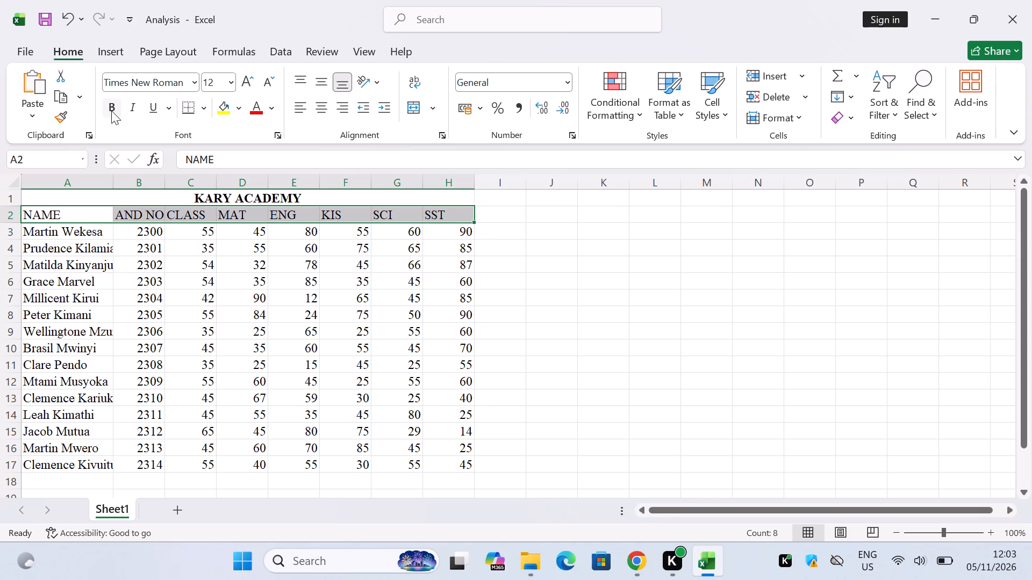
left_click(111, 110)
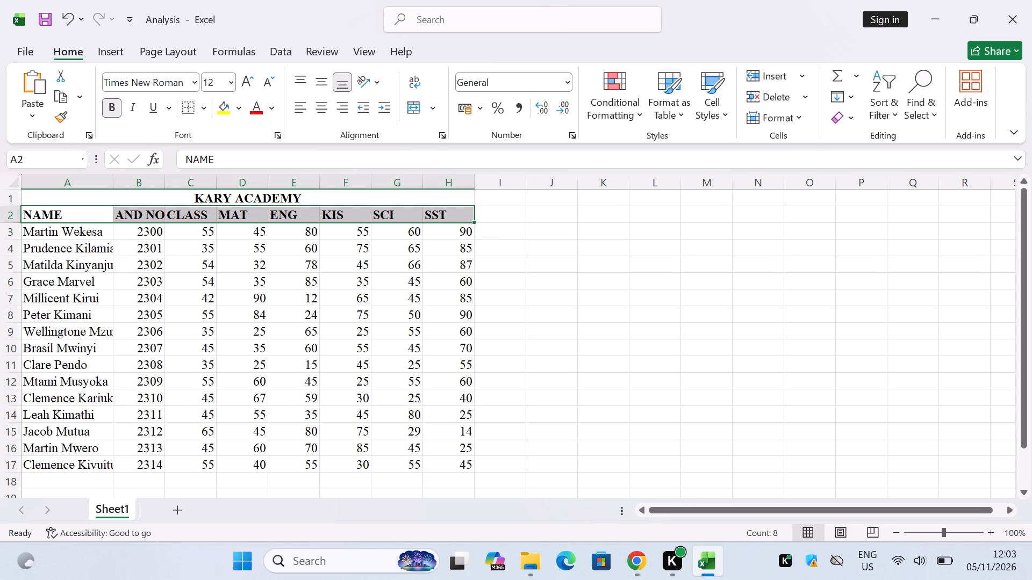
Insert a blank column before the NAME column.
left_click(84, 181)
right_click(83, 181)
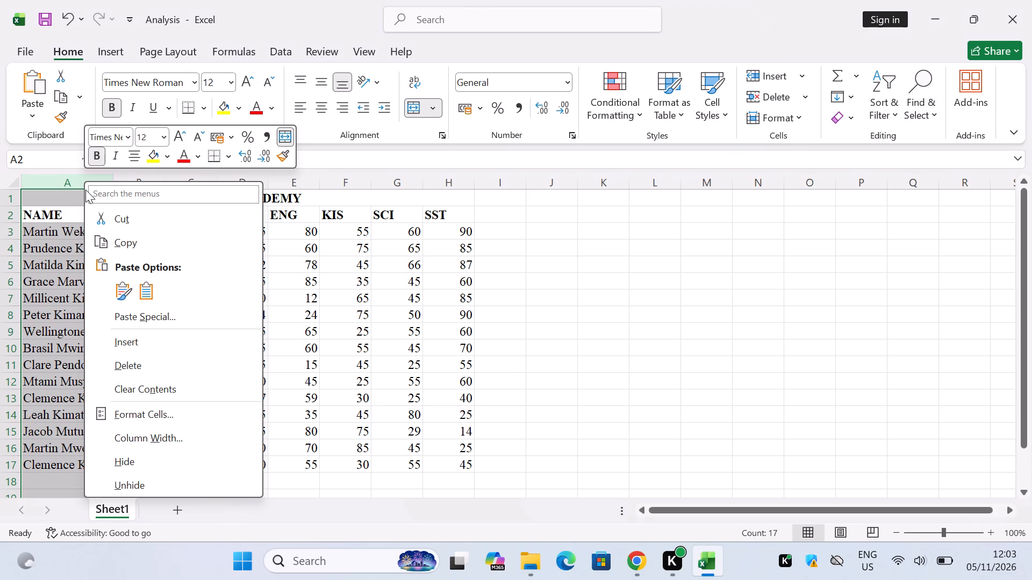
left_click(140, 348)
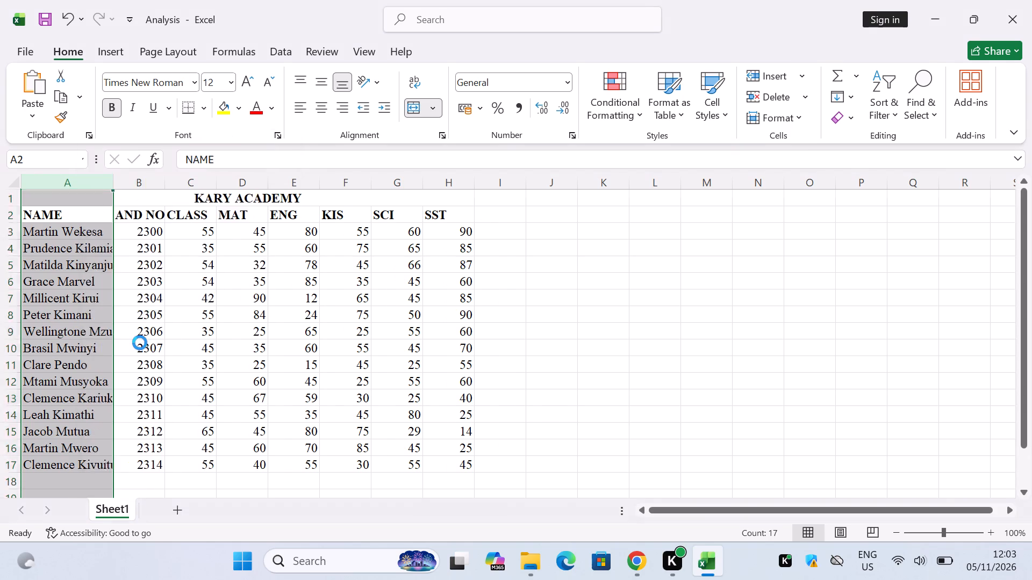
Number the students in column A by entering 1, 2 and 3 from A3 and extending the series to 15 in A17.
left_click(41, 231)
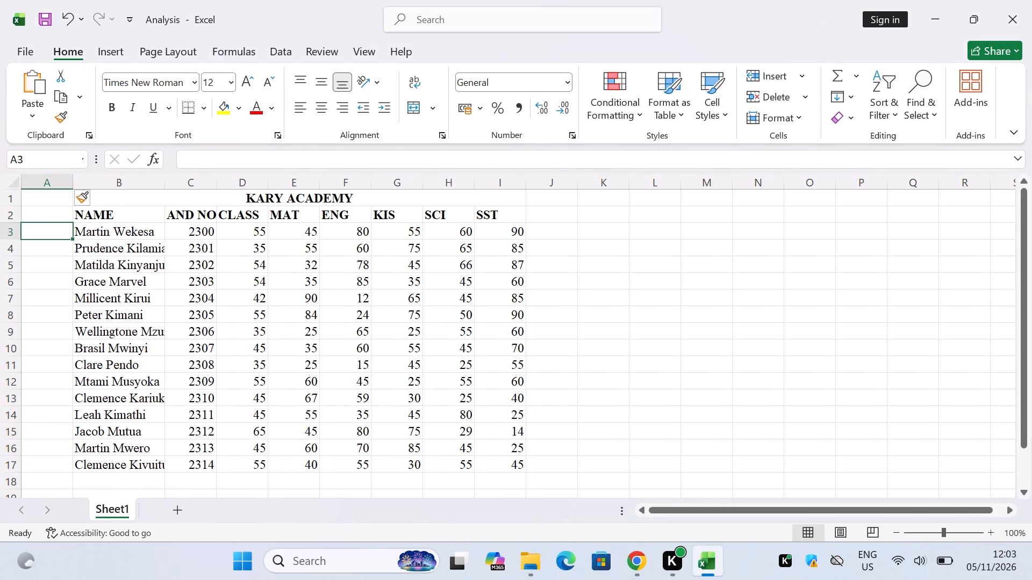
key("1")
key("Down")
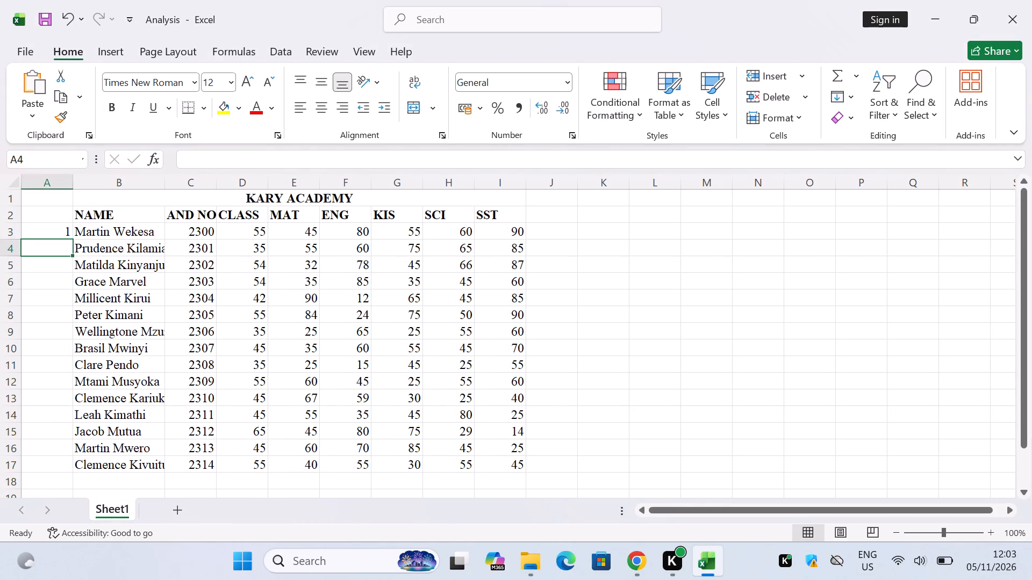
key("2")
key("Down")
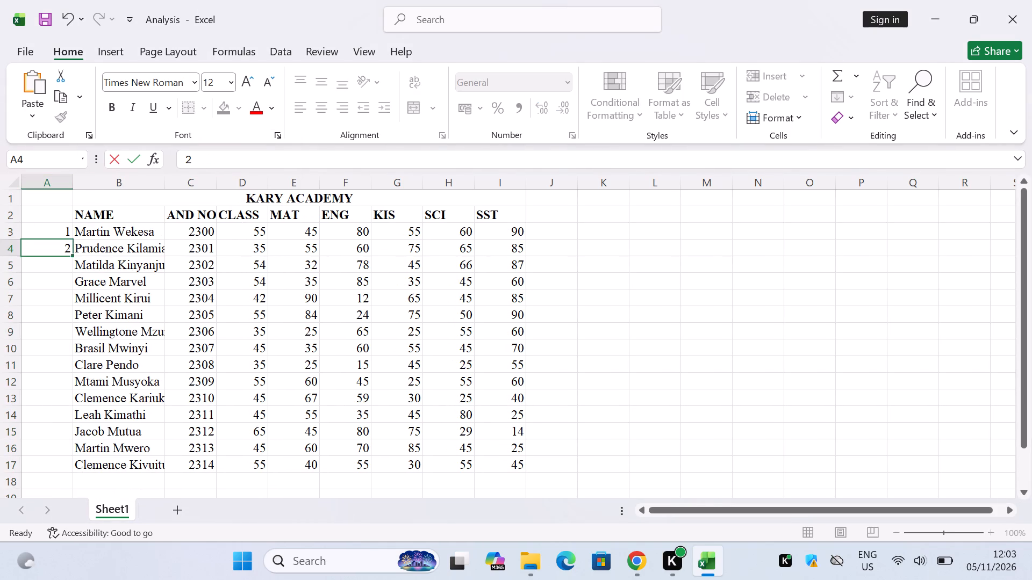
key("3")
key("Return")
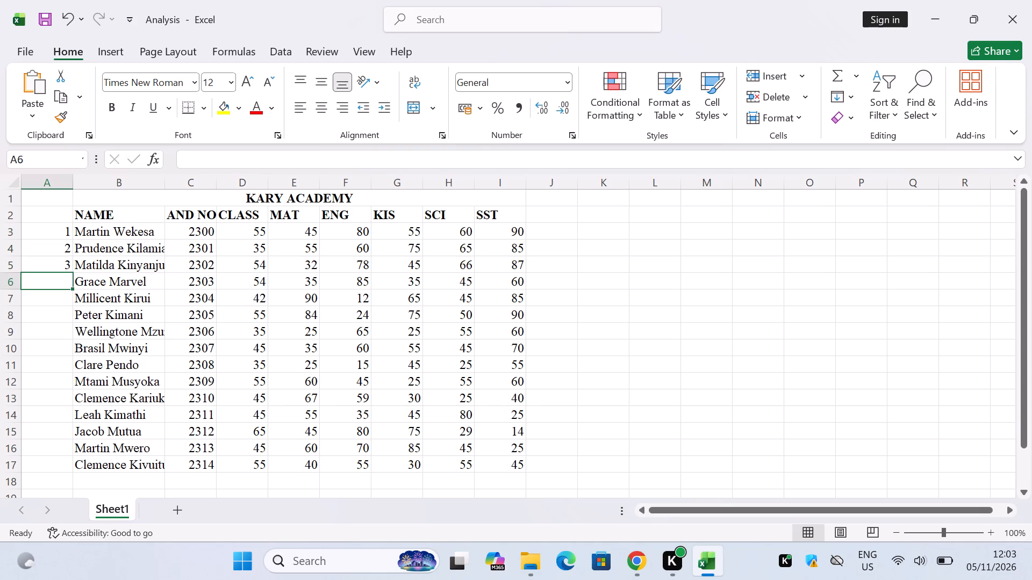
left_click_drag(51, 233, 52, 237)
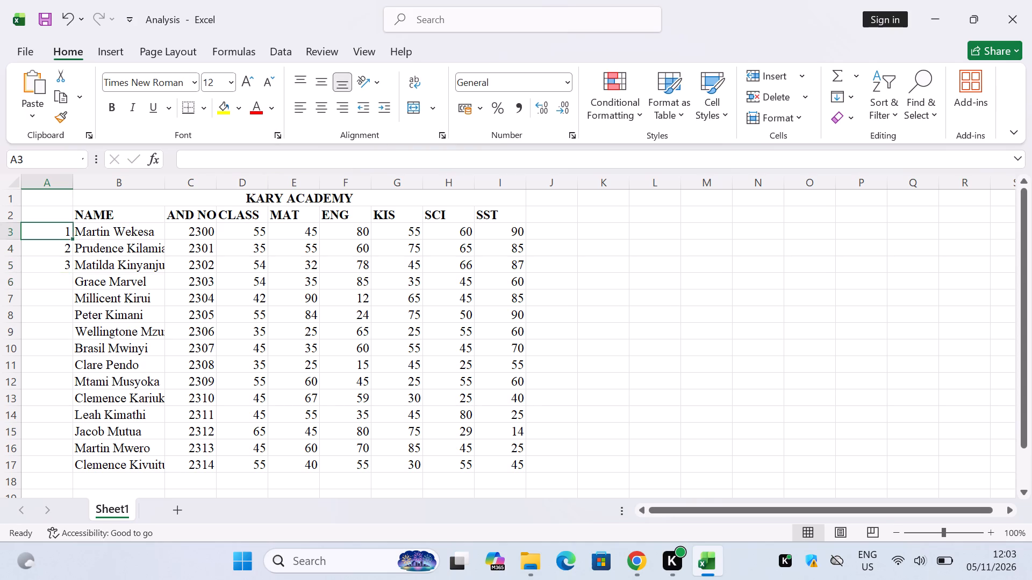
left_click_drag(52, 237, 52, 260)
scroll(92, 293, "down", 2)
scroll(79, 227, "up", 1)
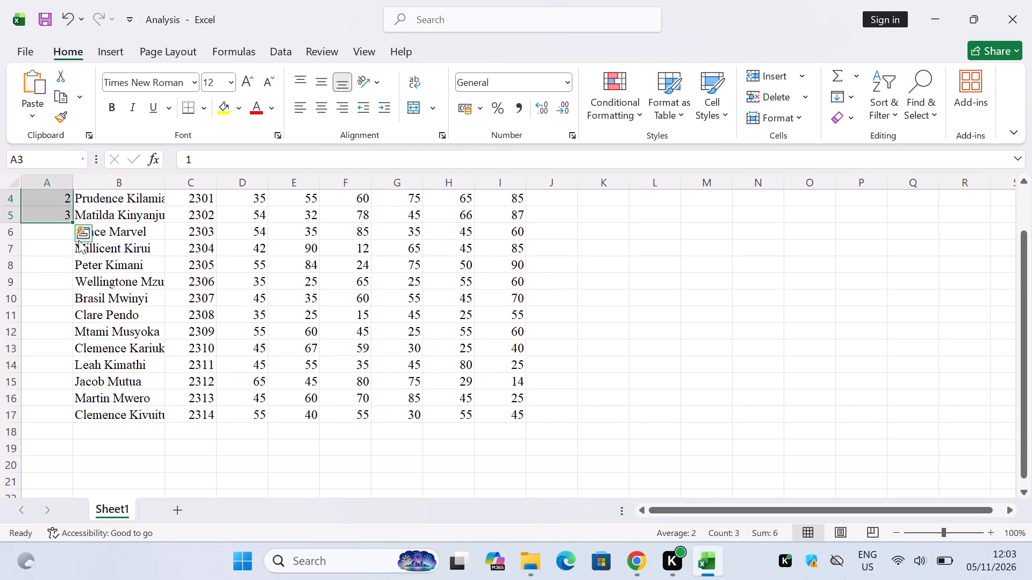
left_click_drag(71, 223, 84, 410)
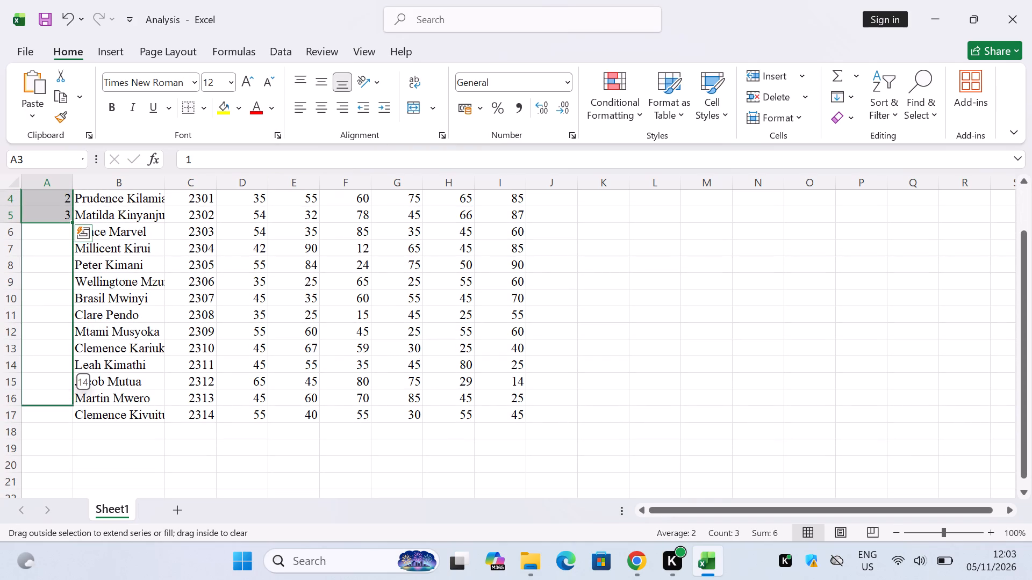
left_click_drag(84, 410, 84, 418)
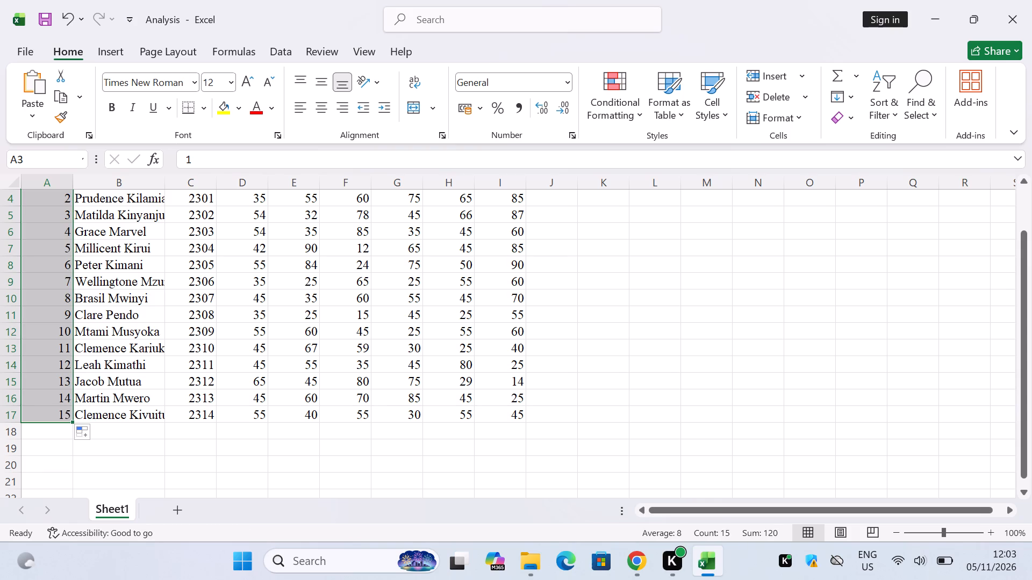
Autofit the width of numbering column A to its contents.
scroll(85, 309, "up", 2)
scroll(85, 309, "down", 1)
scroll(85, 309, "up", 2)
left_click(60, 200)
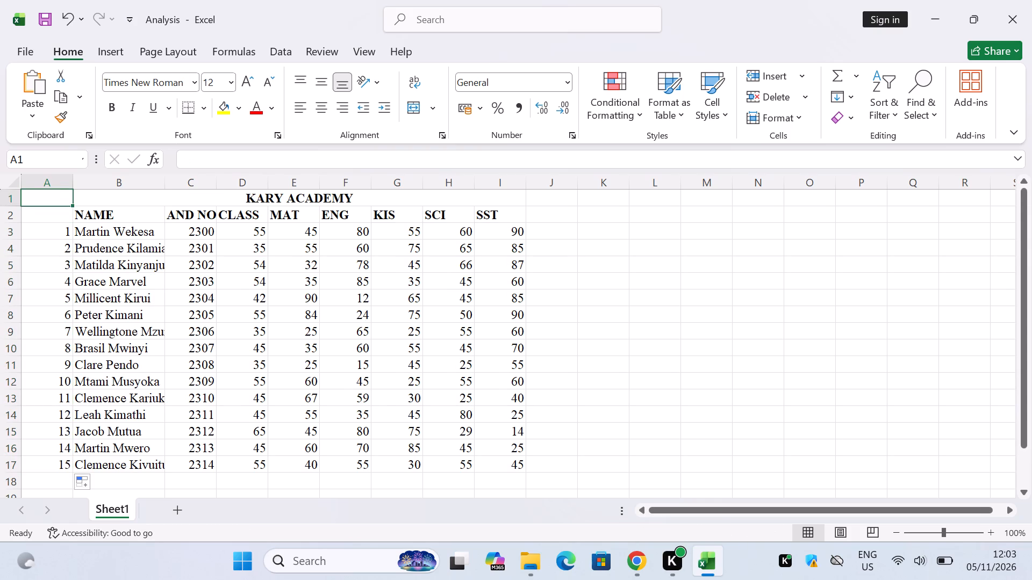
double_click(75, 181)
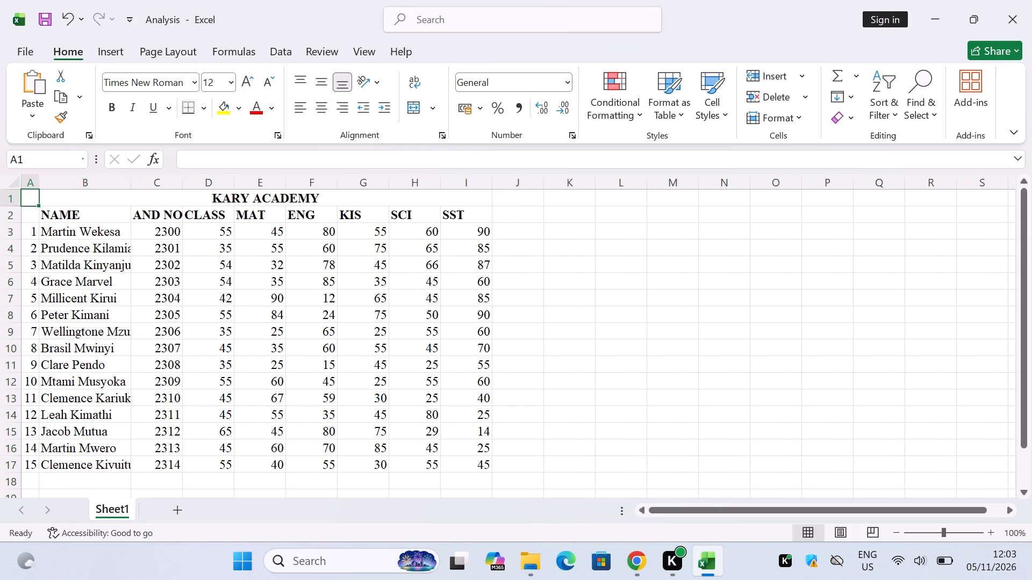
Centre the admission numbers, class values and subject marks in C3:I17 horizontally.
left_click_drag(220, 234, 373, 343)
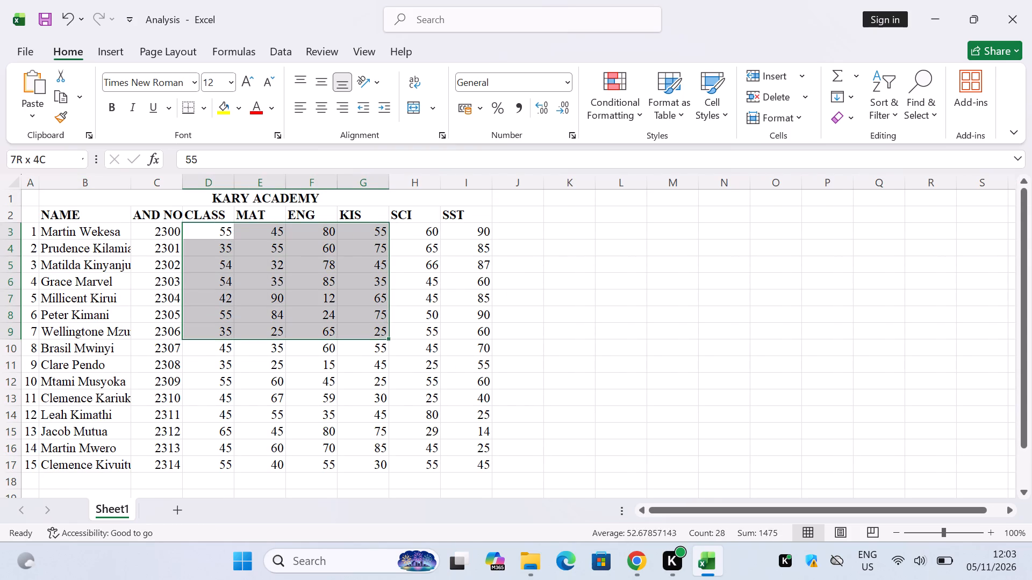
left_click_drag(373, 343, 467, 467)
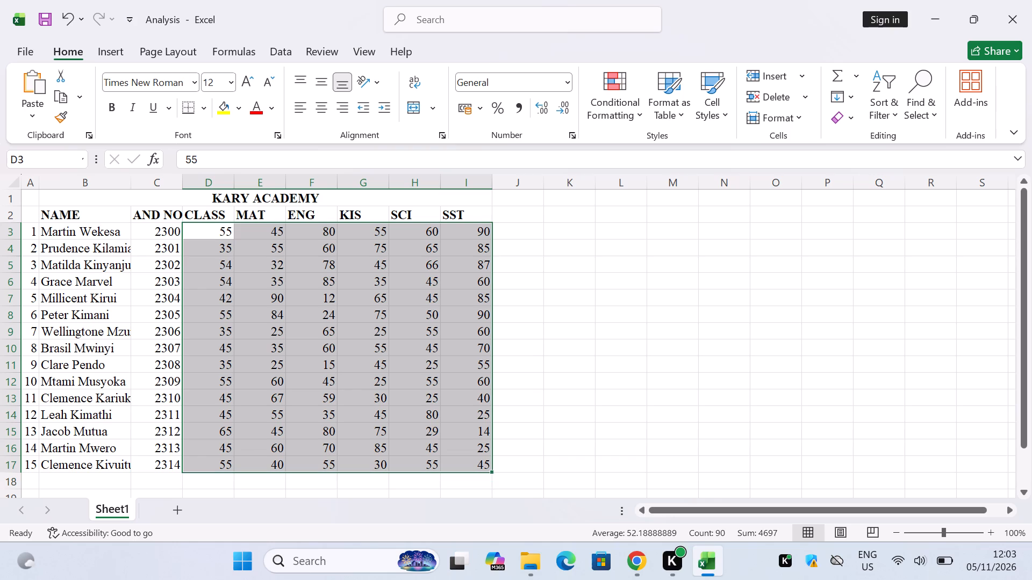
left_click_drag(159, 236, 440, 503)
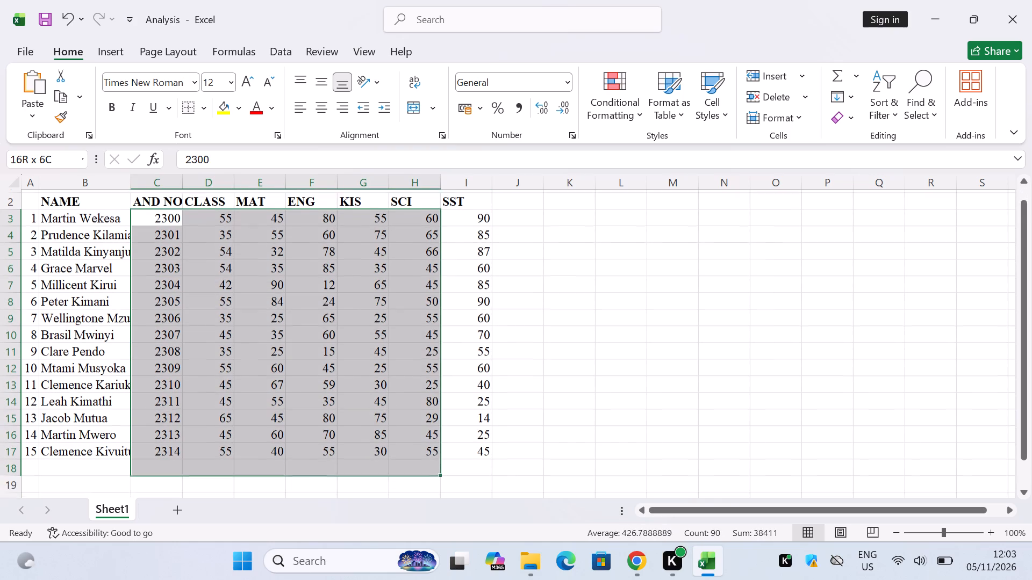
left_click_drag(440, 503, 461, 432)
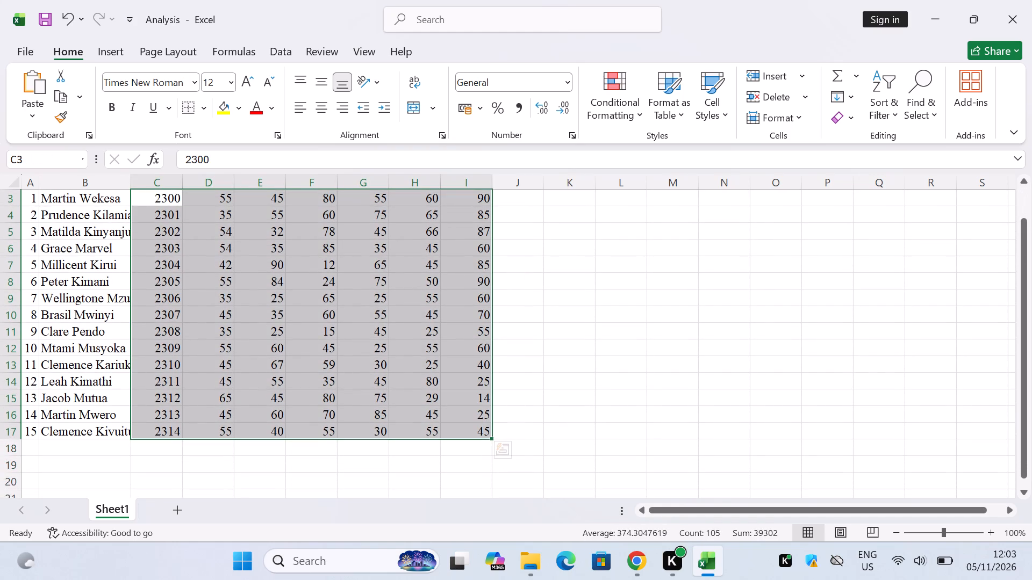
left_click(325, 109)
scroll(277, 245, "up", 3)
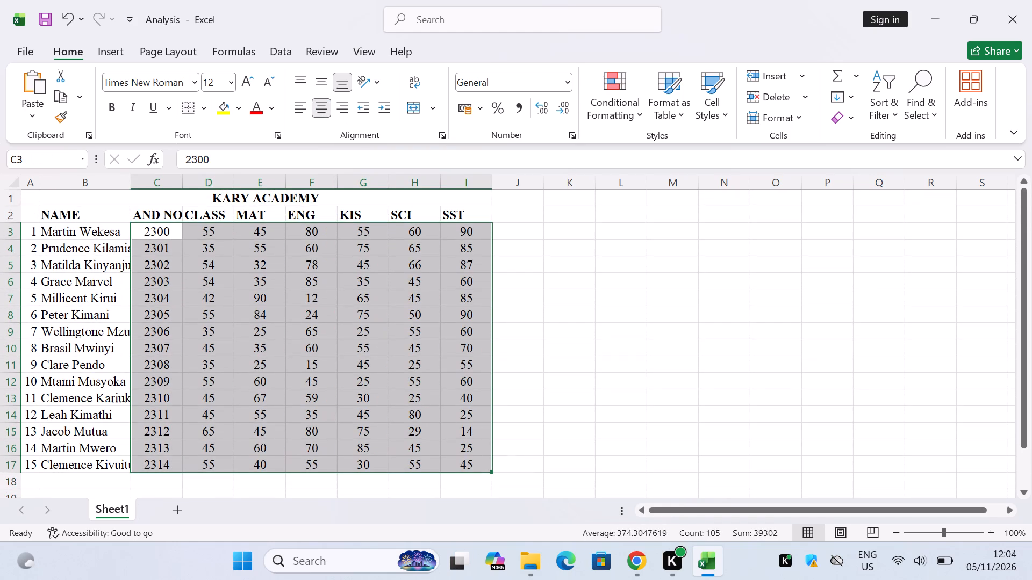
Correct the heading in C2 to ADM NO.
left_click(160, 215)
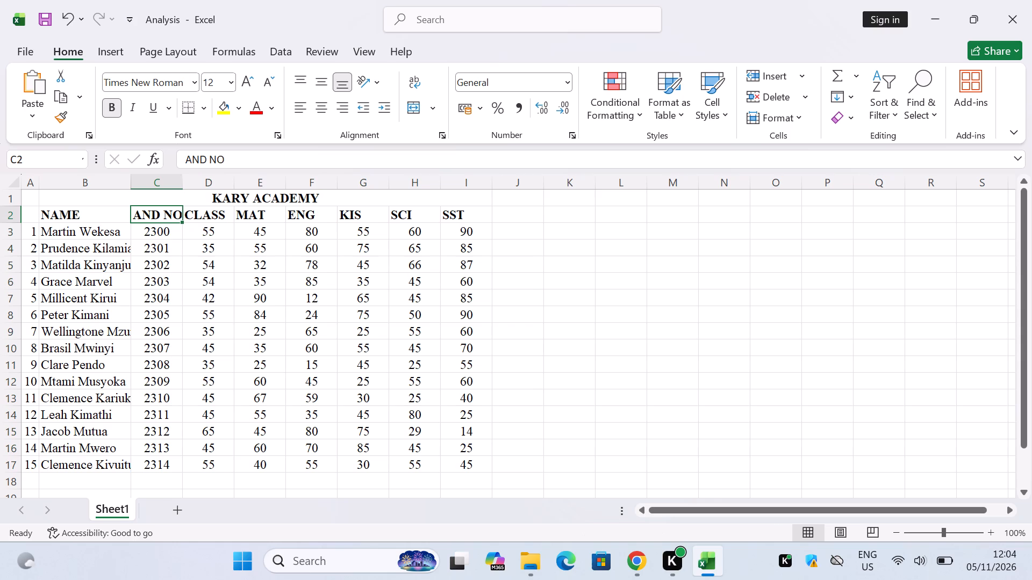
left_click(206, 157)
key("BackSpace")
key("BackSpace")
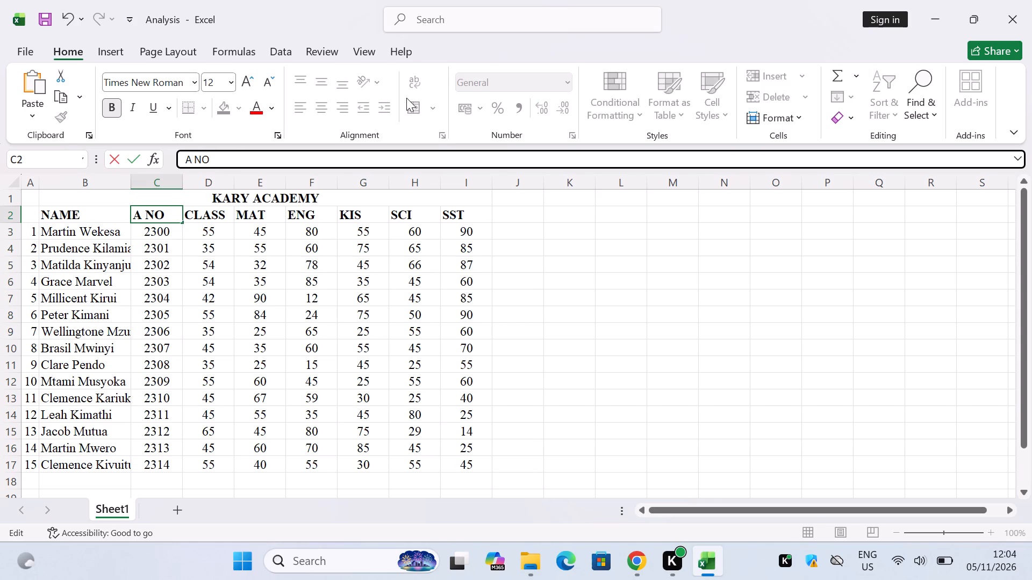
key("d")
key("m")
key("Return")
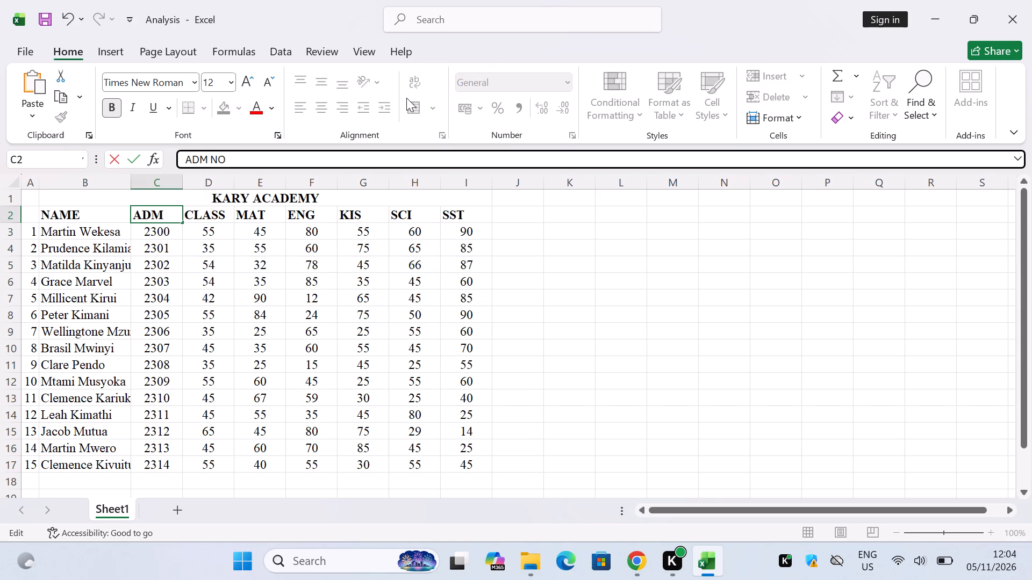
Autofit the widths of columns C to I, from ADM NO to SST, to their contents.
left_click(149, 211)
double_click(178, 183)
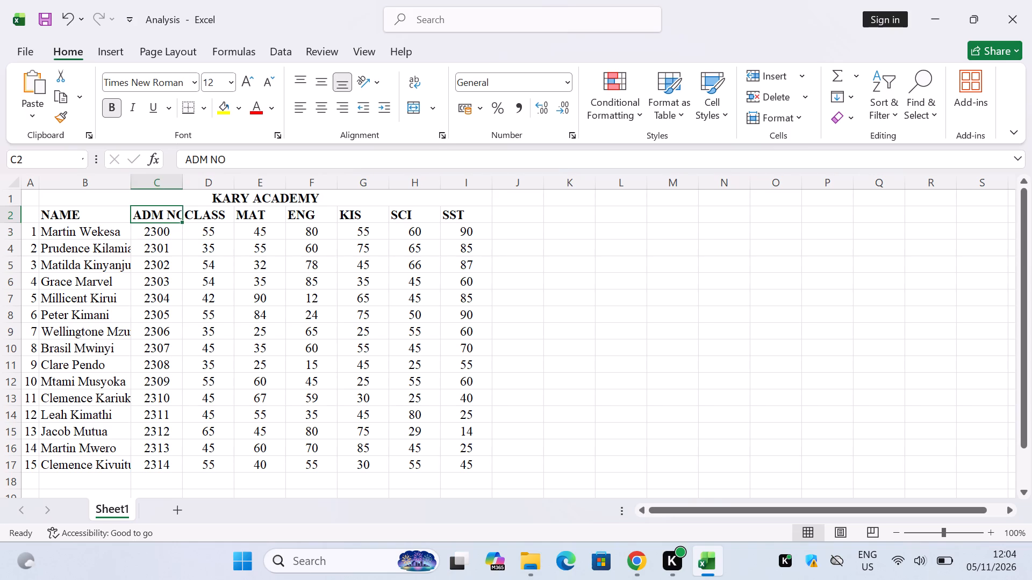
double_click(242, 184)
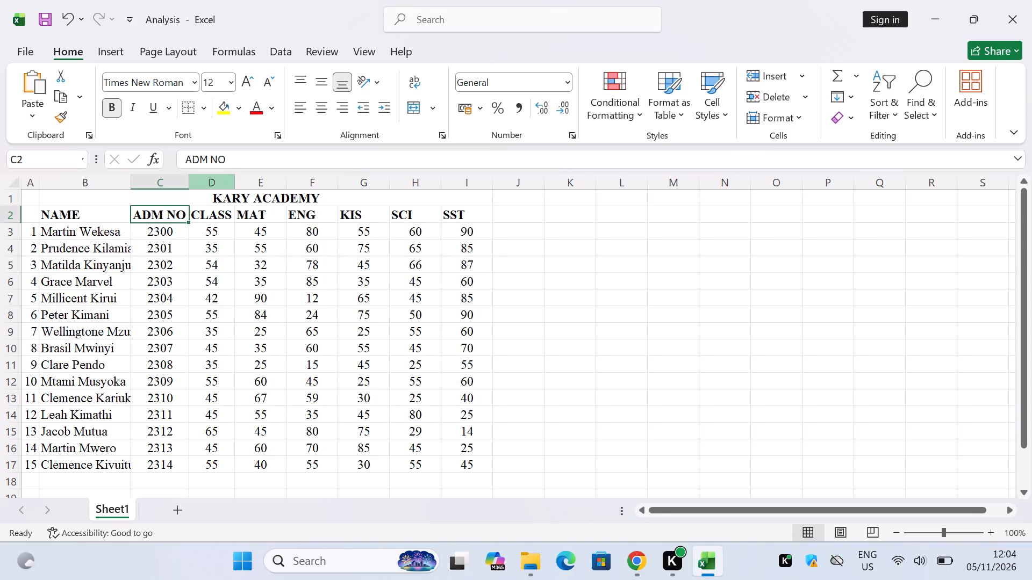
double_click(232, 180)
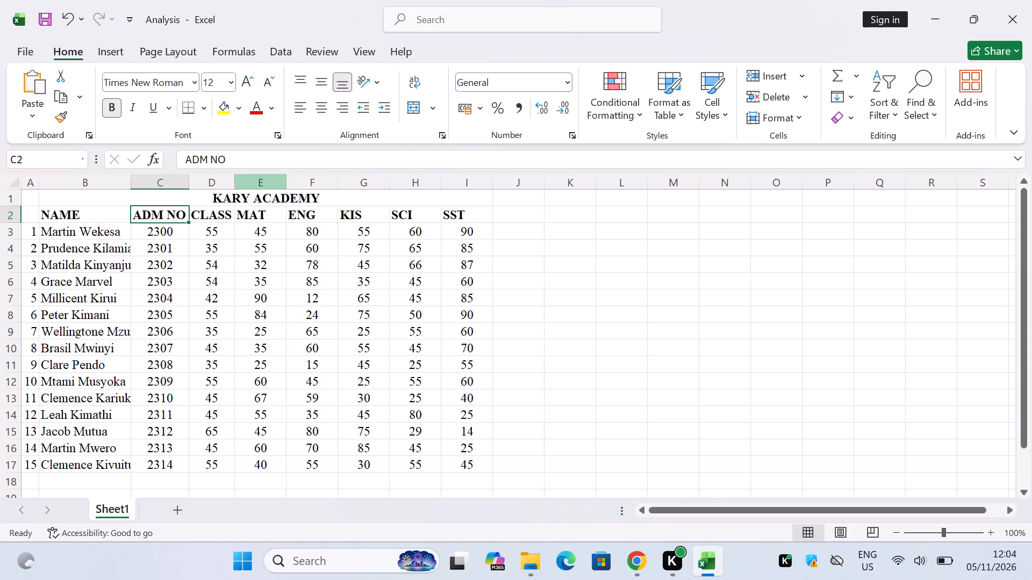
double_click(285, 183)
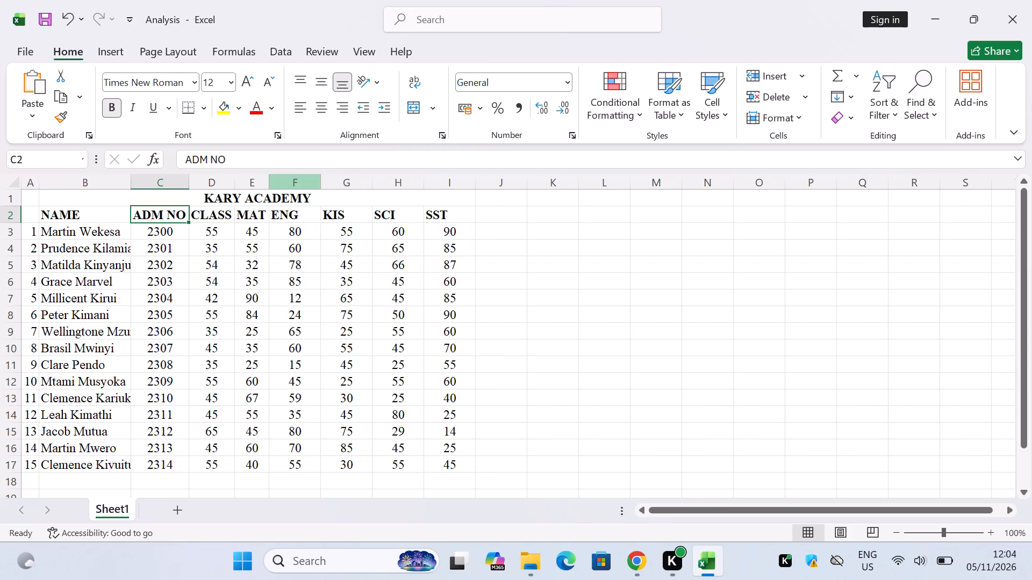
double_click(320, 183)
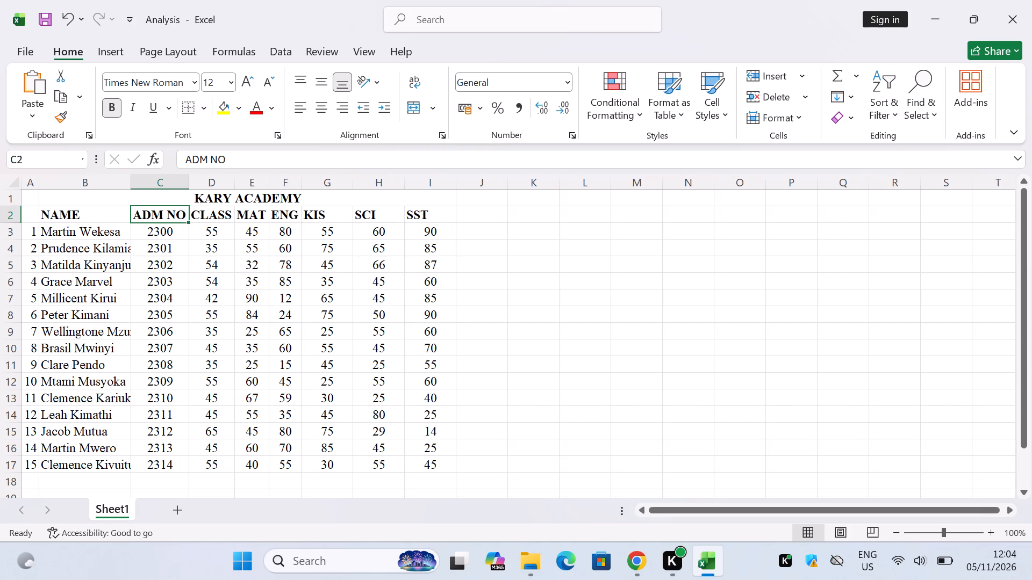
double_click(352, 183)
double_click(378, 183)
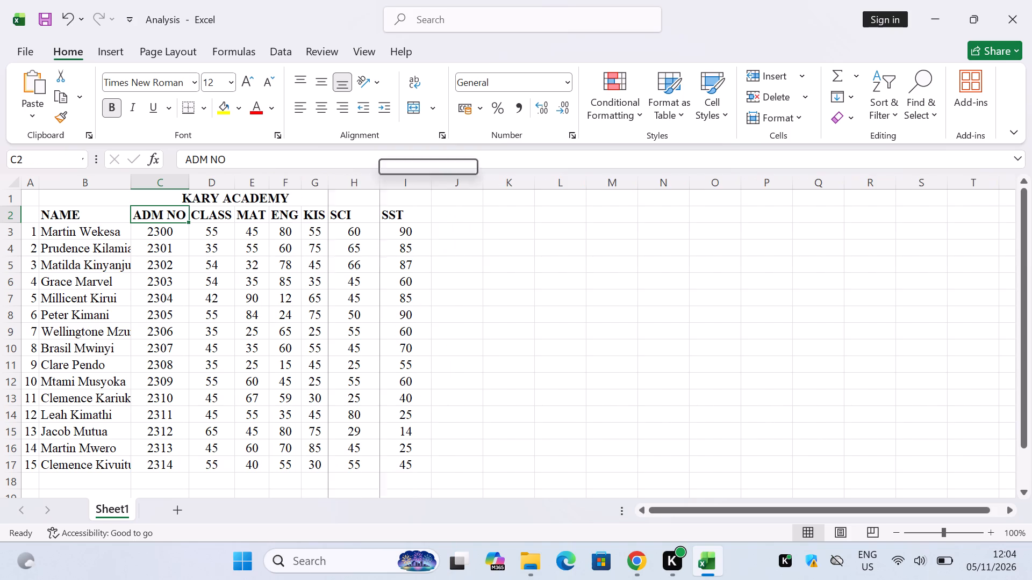
double_click(403, 186)
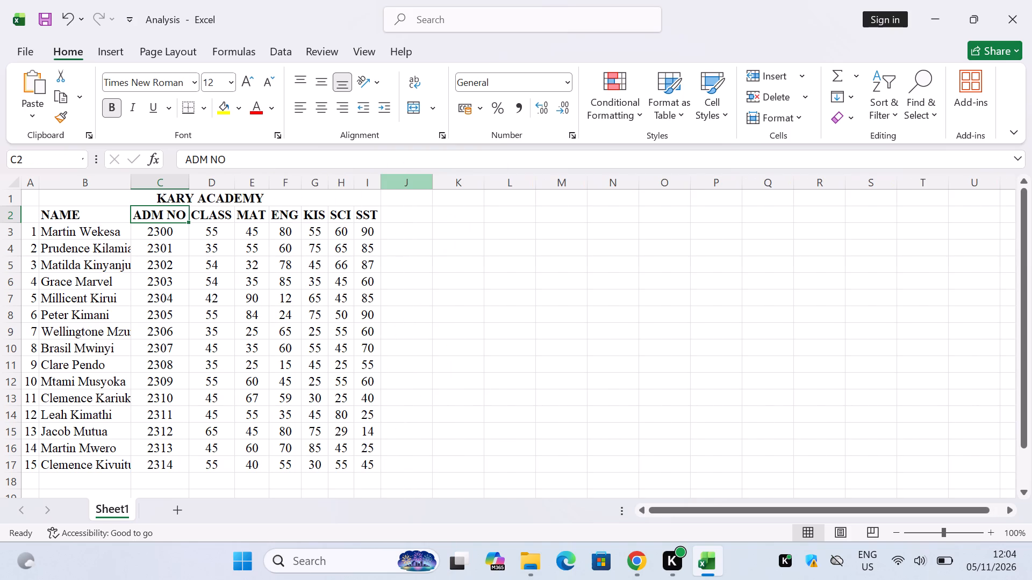
Add the heading TOTAL in J2, beside SST.
left_click(418, 220)
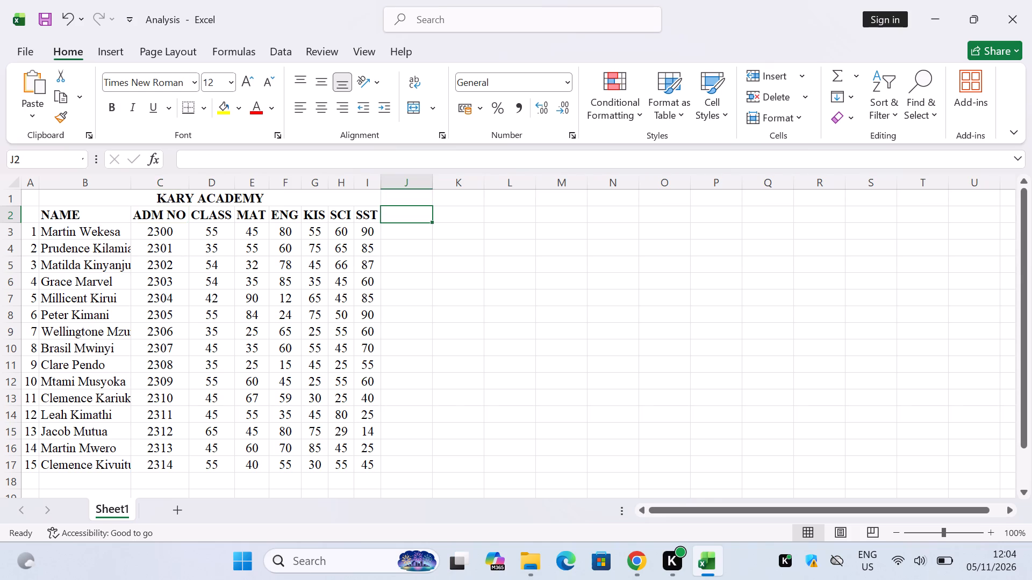
key("t")
type("OTAL")
key("Return")
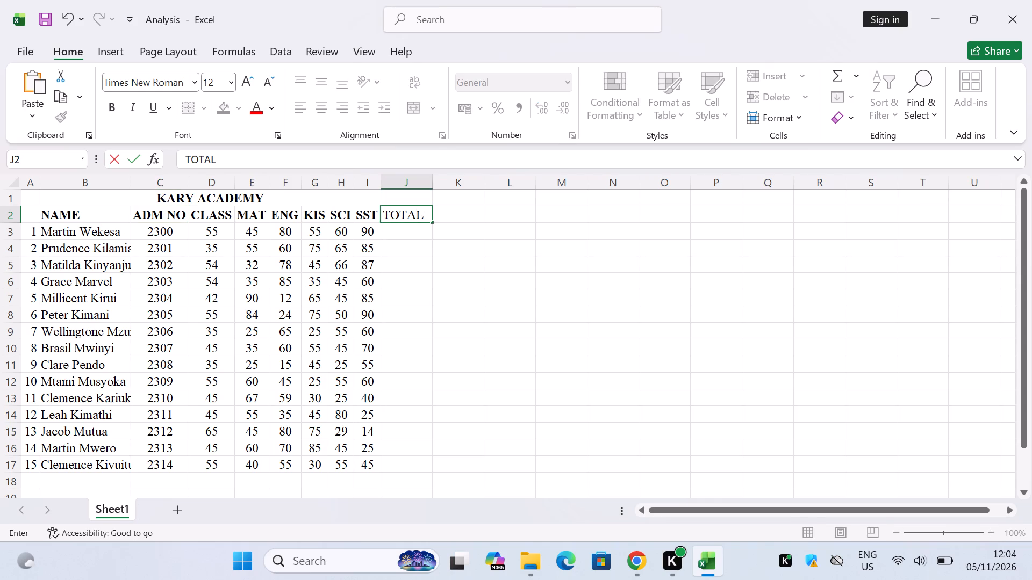
Use AutoSum to total the first student's values in D3:I3 into J3.
key("equal")
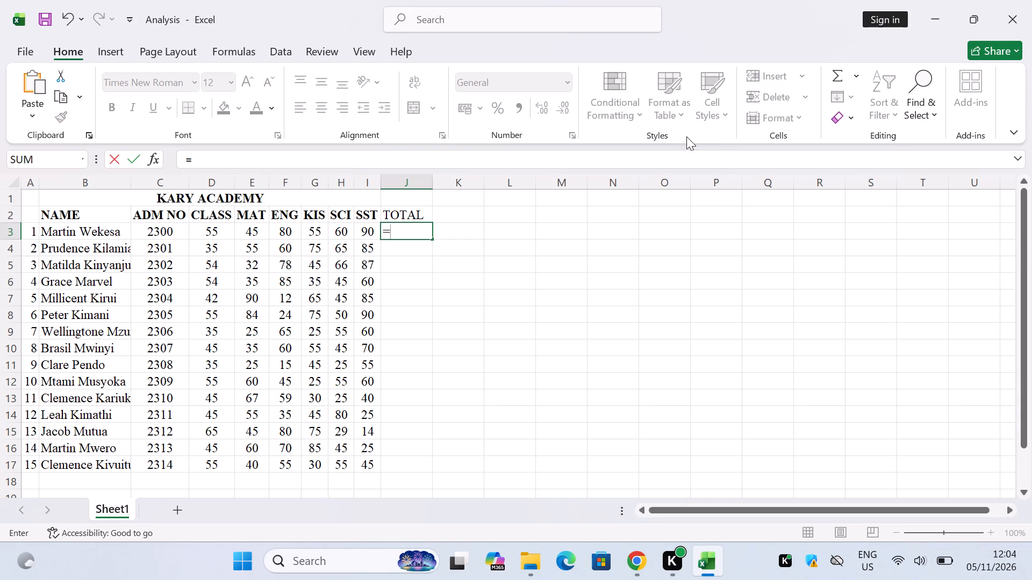
key("BackSpace")
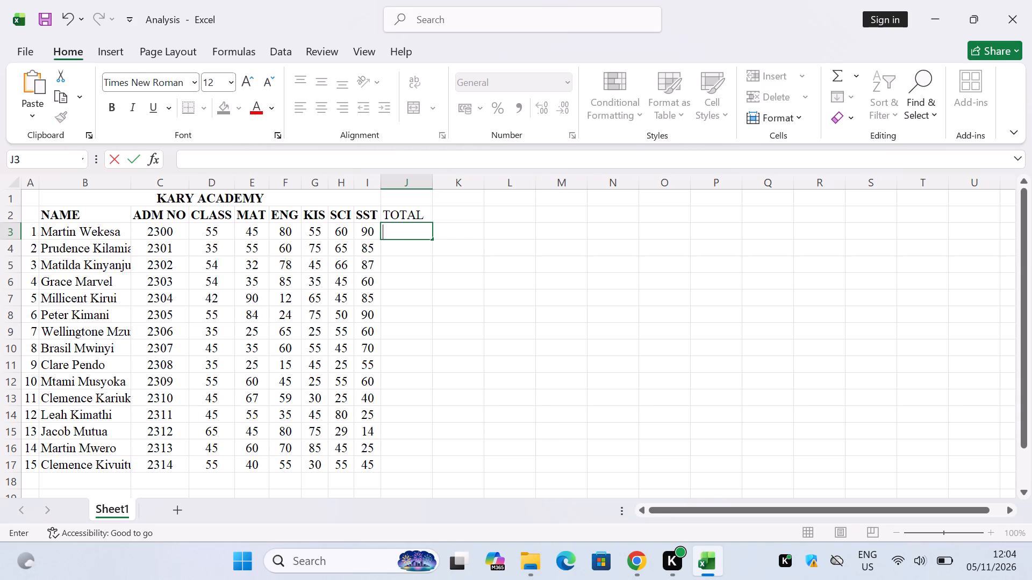
left_click_drag(218, 231, 389, 230)
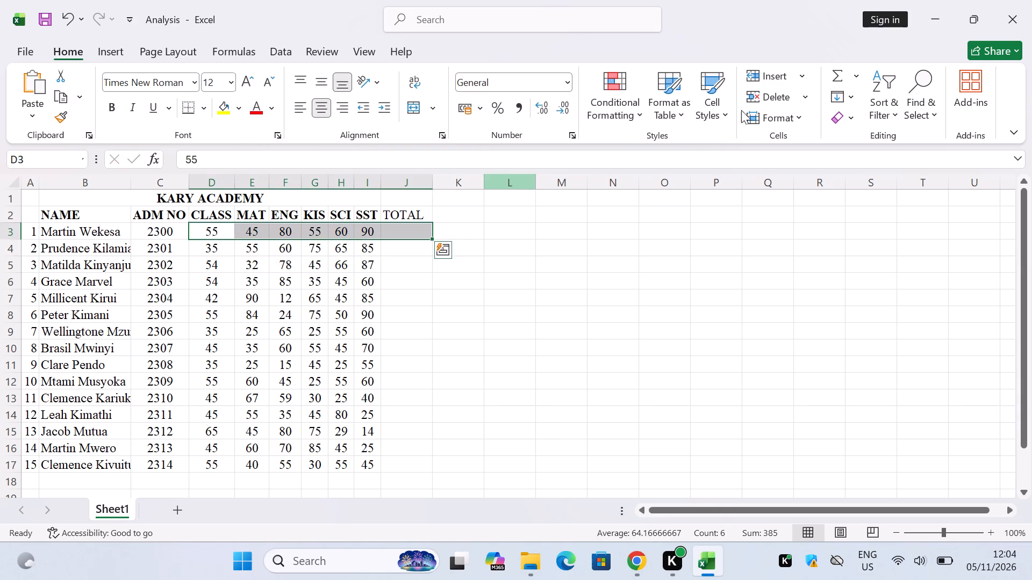
left_click(837, 78)
Fill the total formula in J3 down to J17 for all the students.
left_click(407, 232)
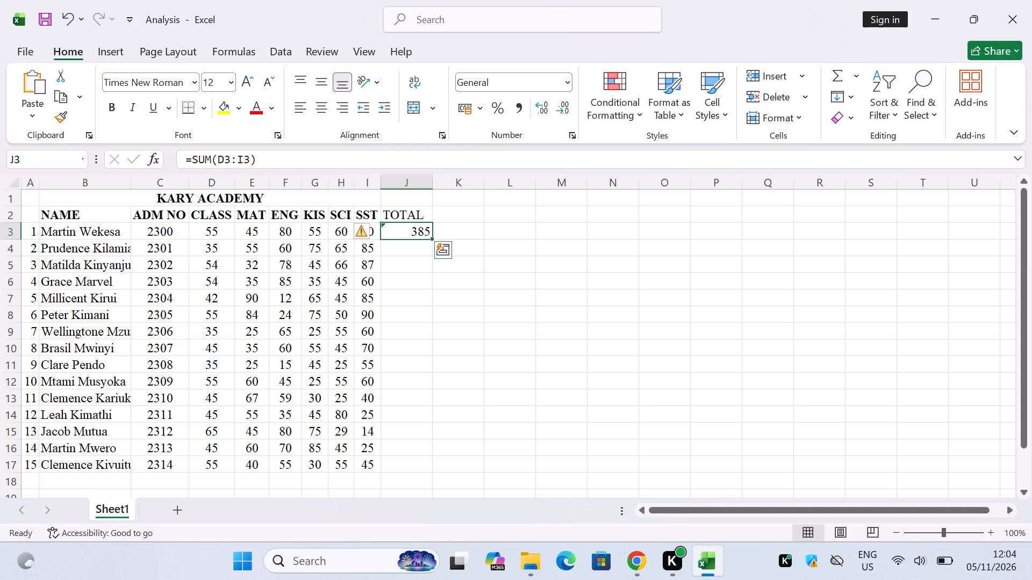
left_click_drag(433, 238, 440, 386)
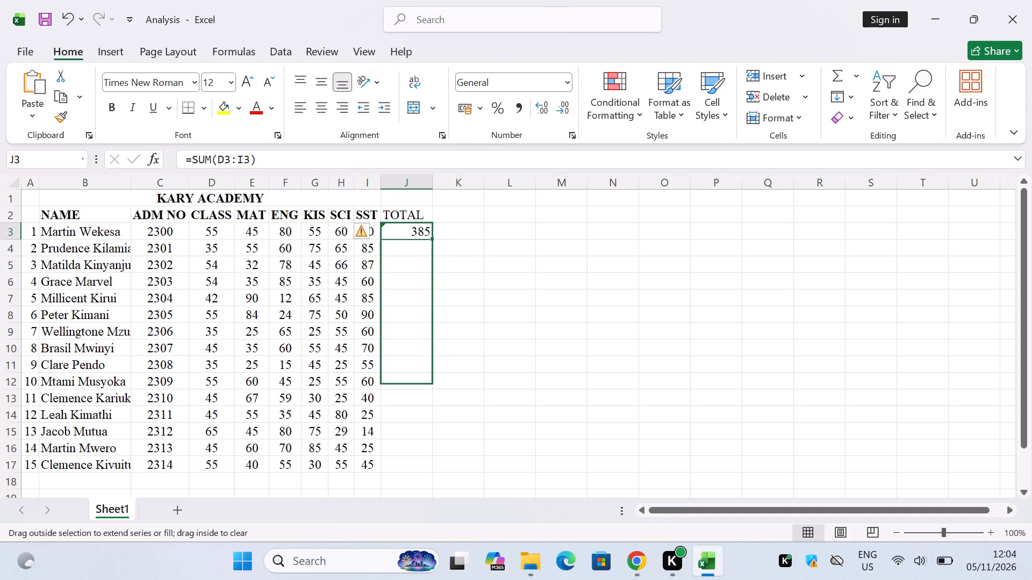
left_click_drag(440, 386, 442, 467)
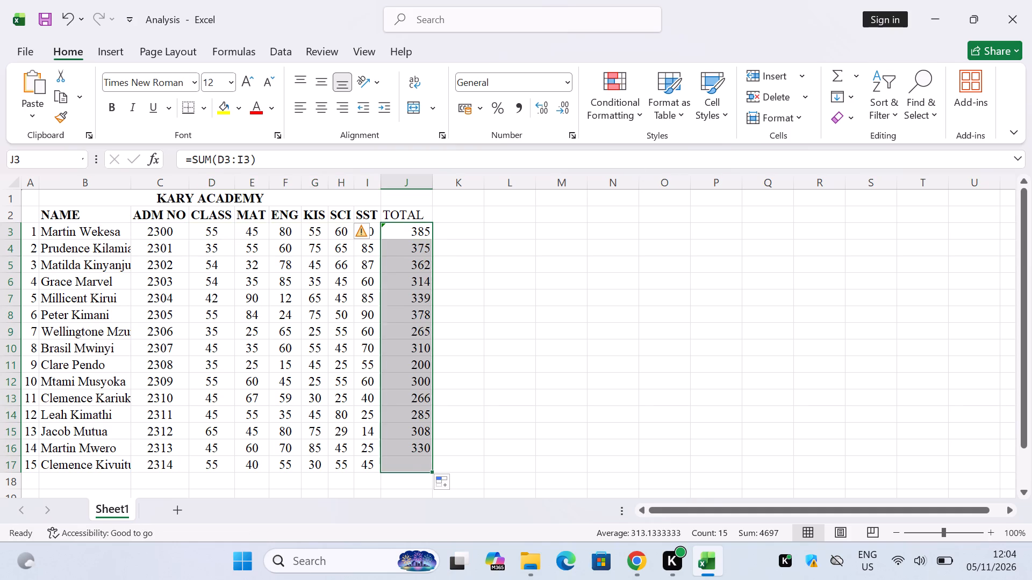
Add the heading AVERAGE in K2, beside TOTAL.
left_click(398, 212)
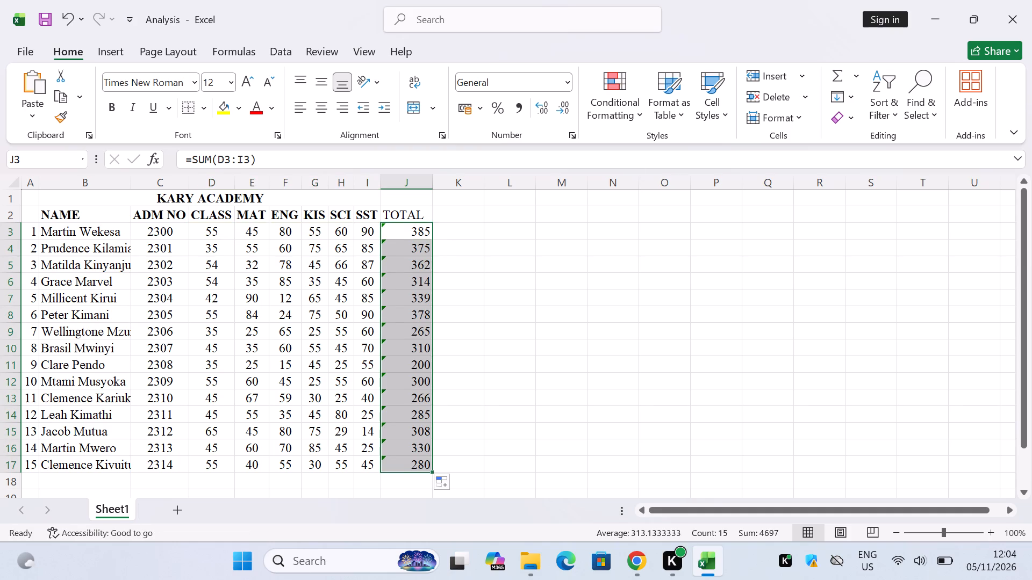
left_click(462, 211)
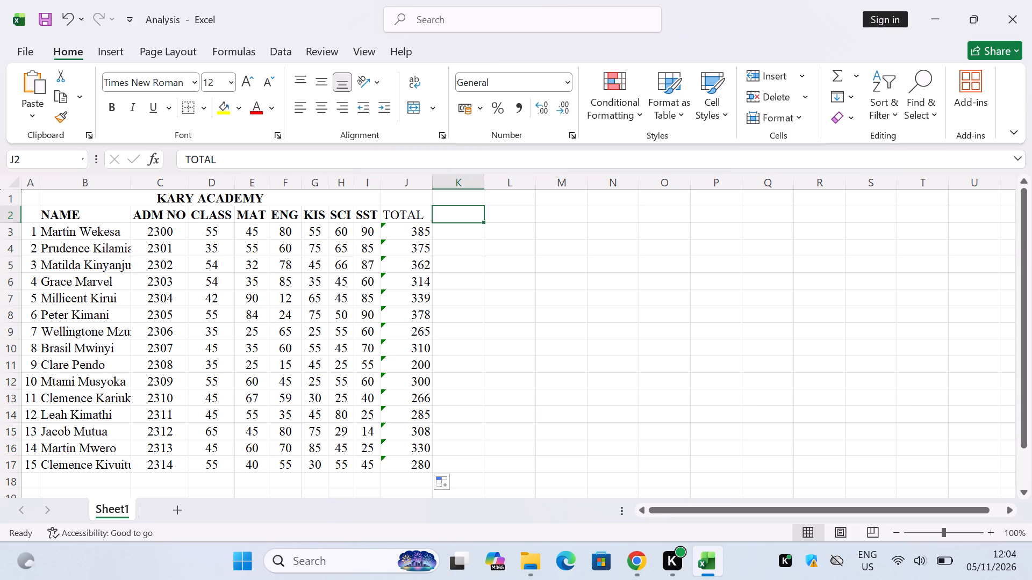
key("a")
type("VERA")
key("g")
key("e")
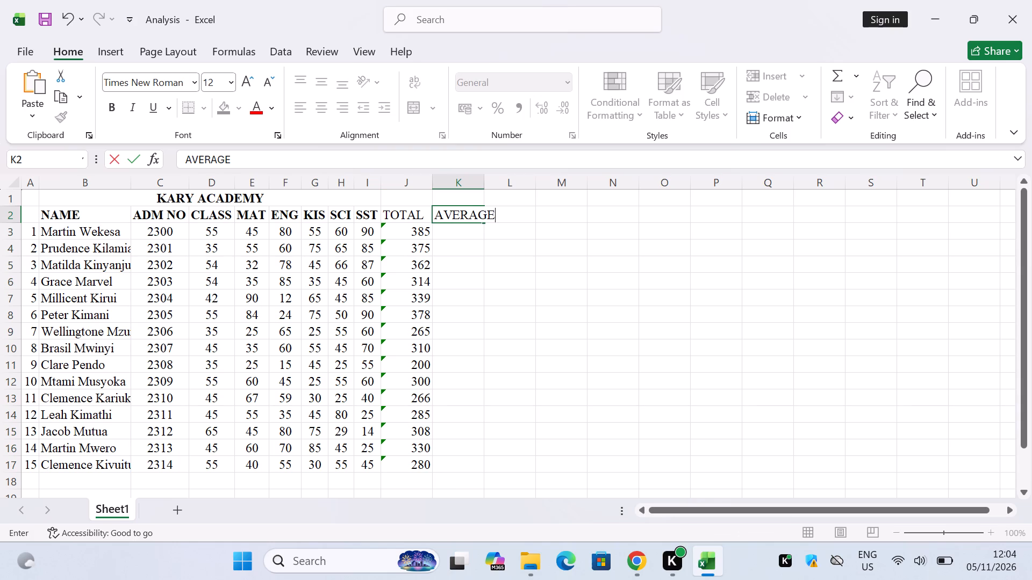
key("Return")
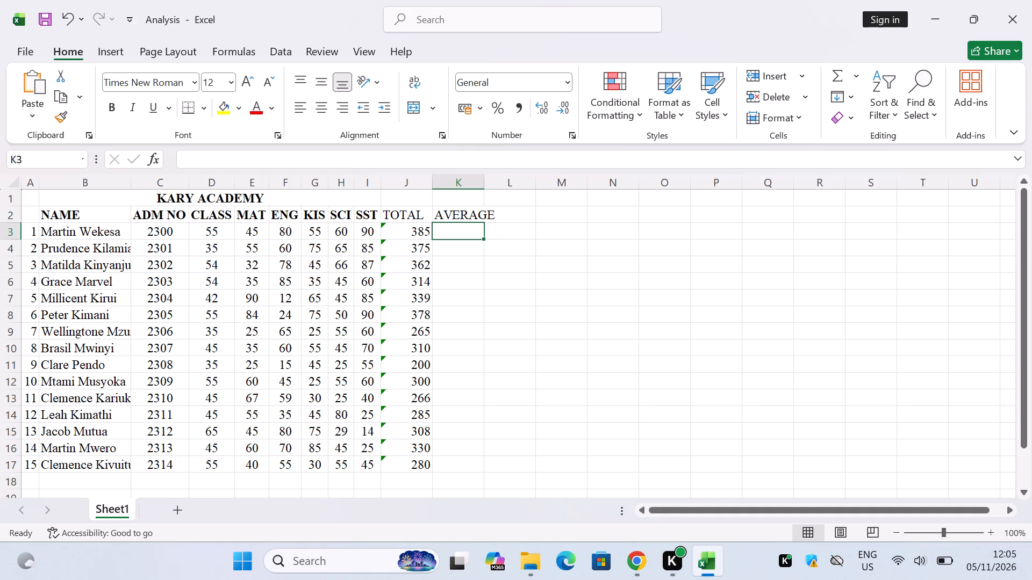
Enter the formula =AVERAGE(D3:I3) in K3 for the first student.
key("equal")
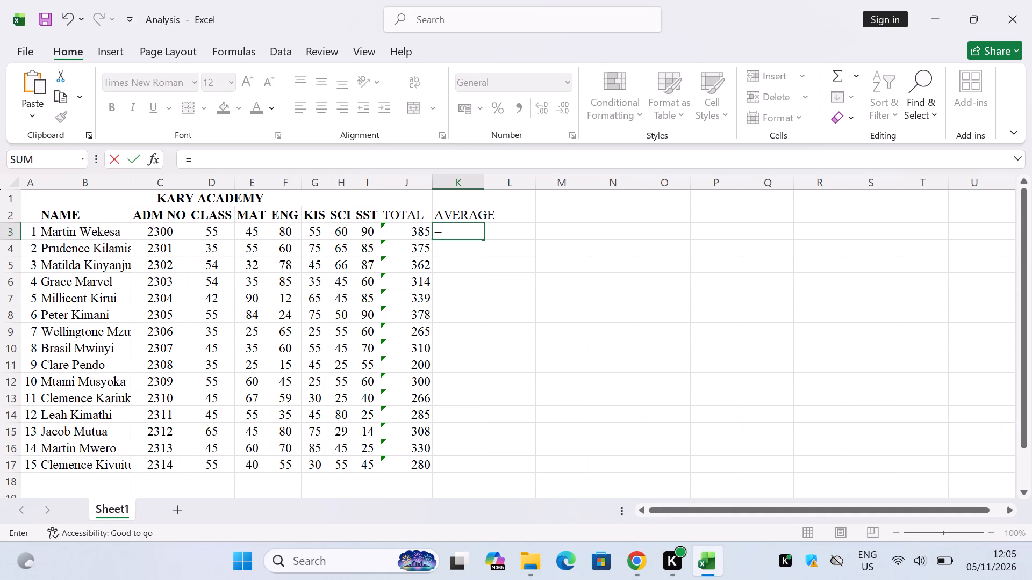
type("AVERAG")
key("e")
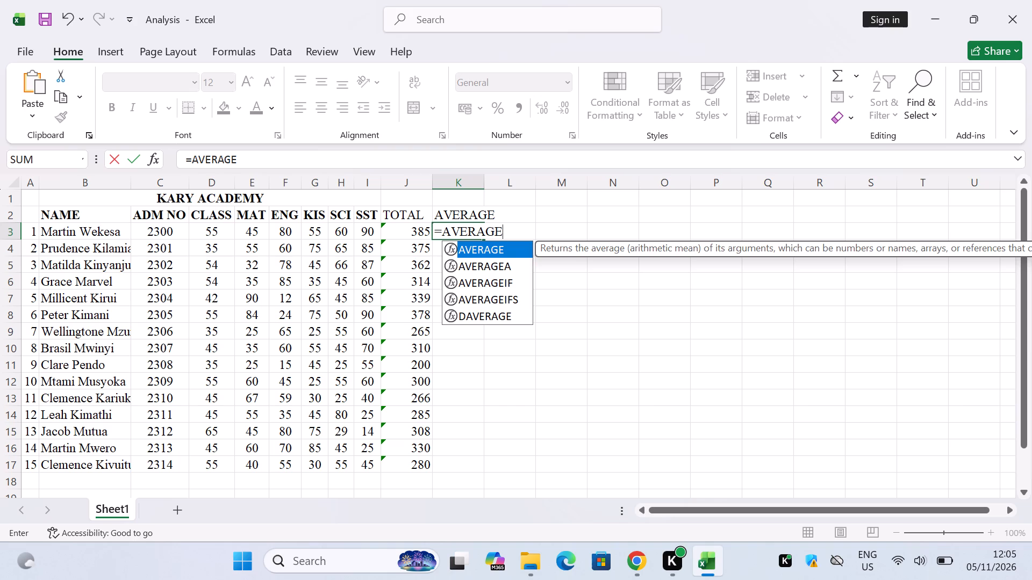
key("shift+parenleft")
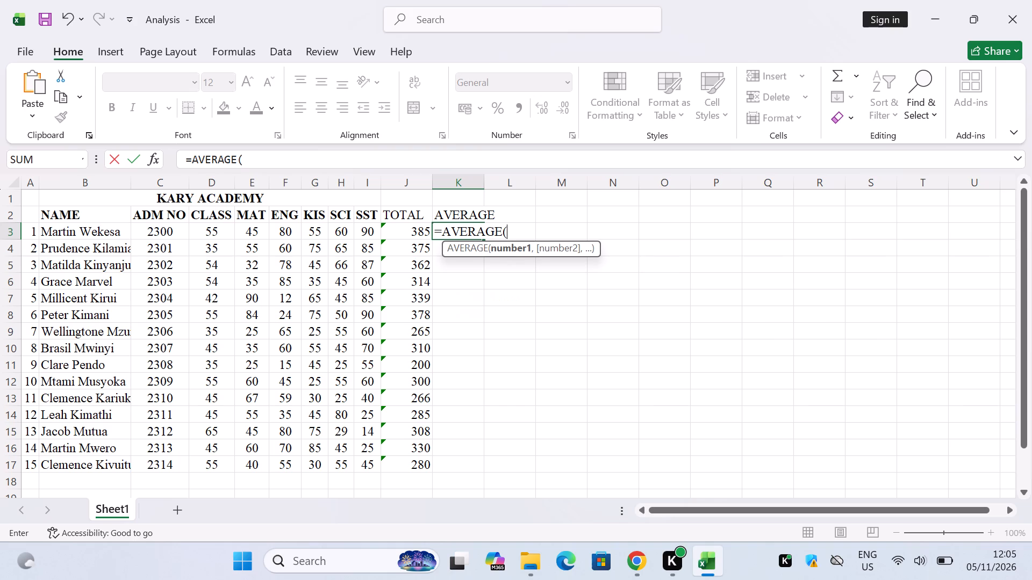
left_click_drag(210, 236, 213, 236)
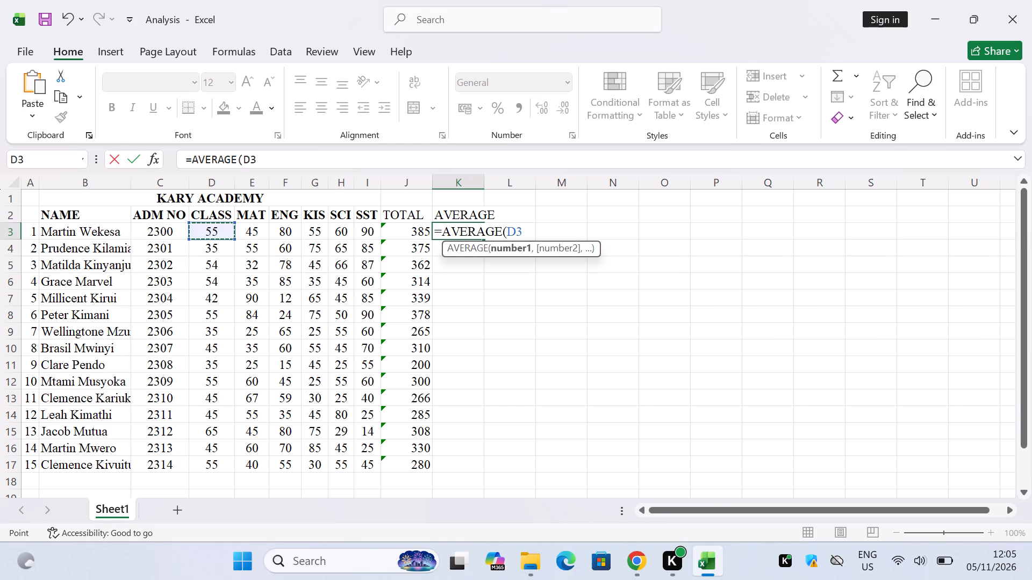
left_click_drag(213, 236, 375, 235)
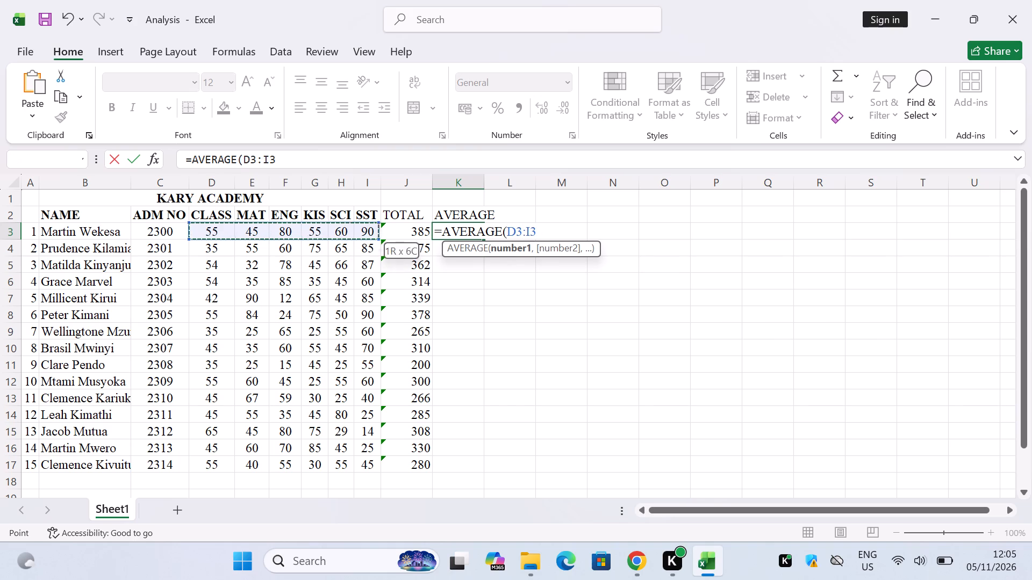
left_click_drag(375, 235, 373, 234)
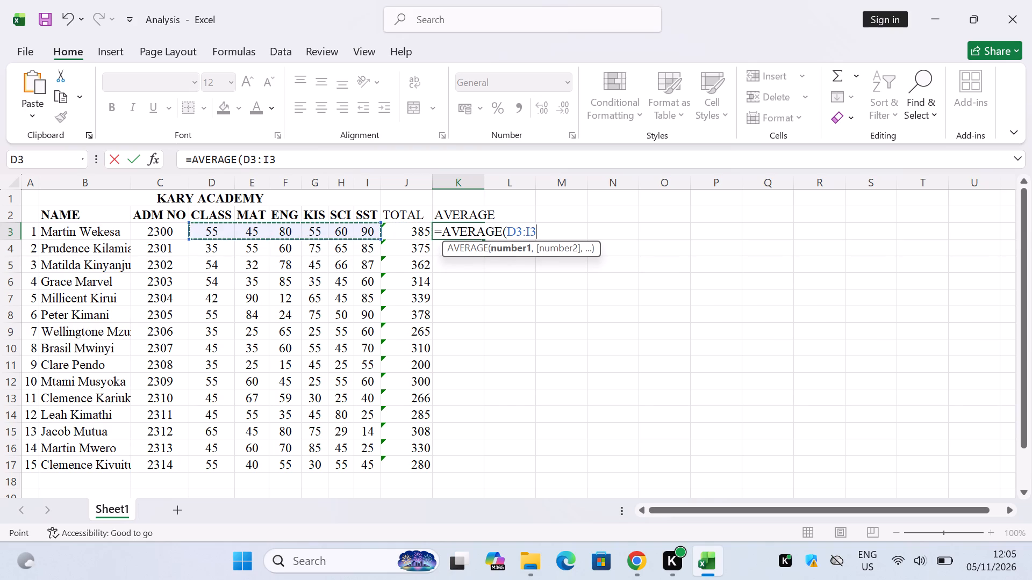
key("shift+parenright")
key("Return")
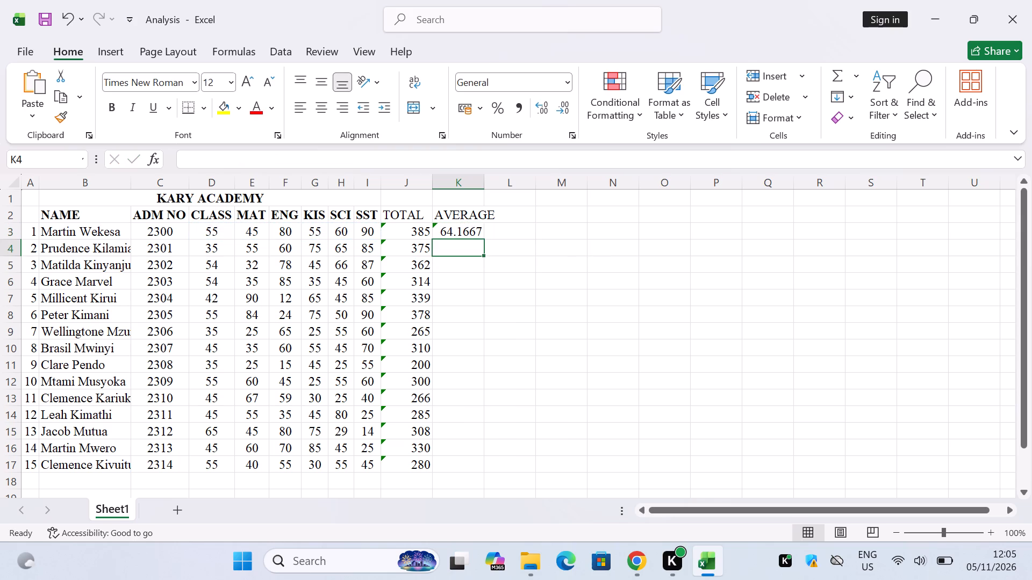
Clear the CLASS heading from D2.
left_click(152, 213)
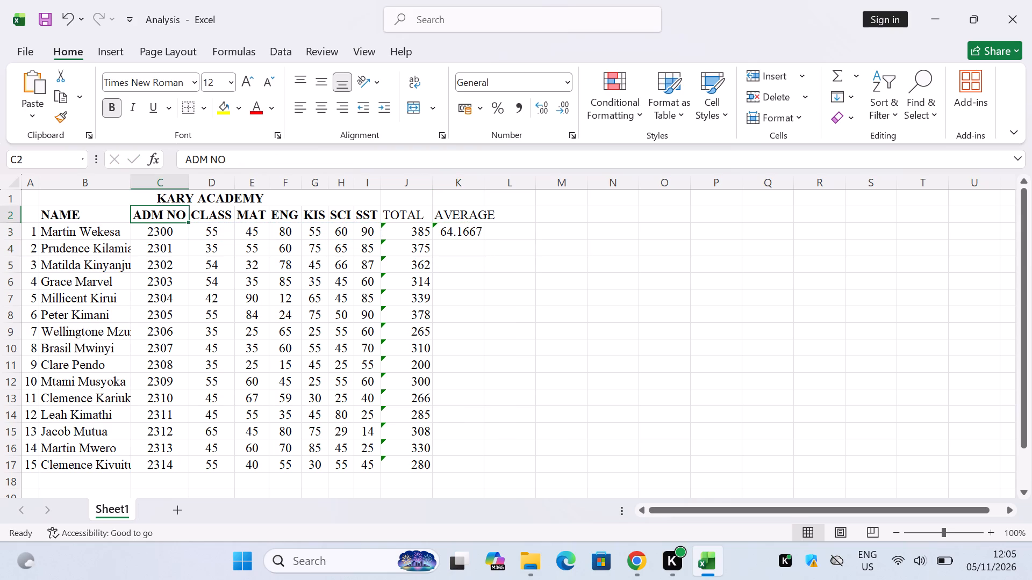
left_click(212, 215)
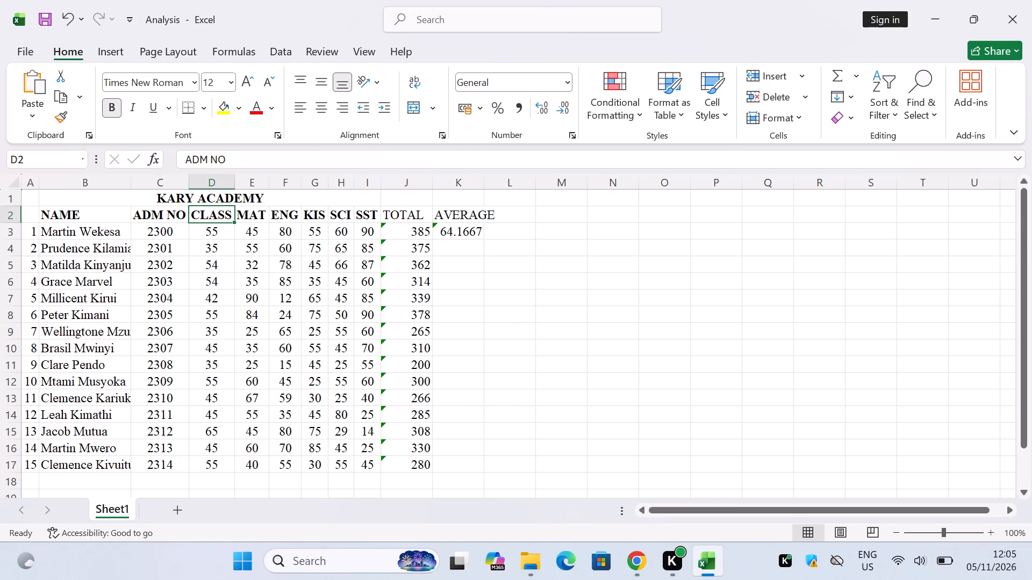
double_click(350, 185)
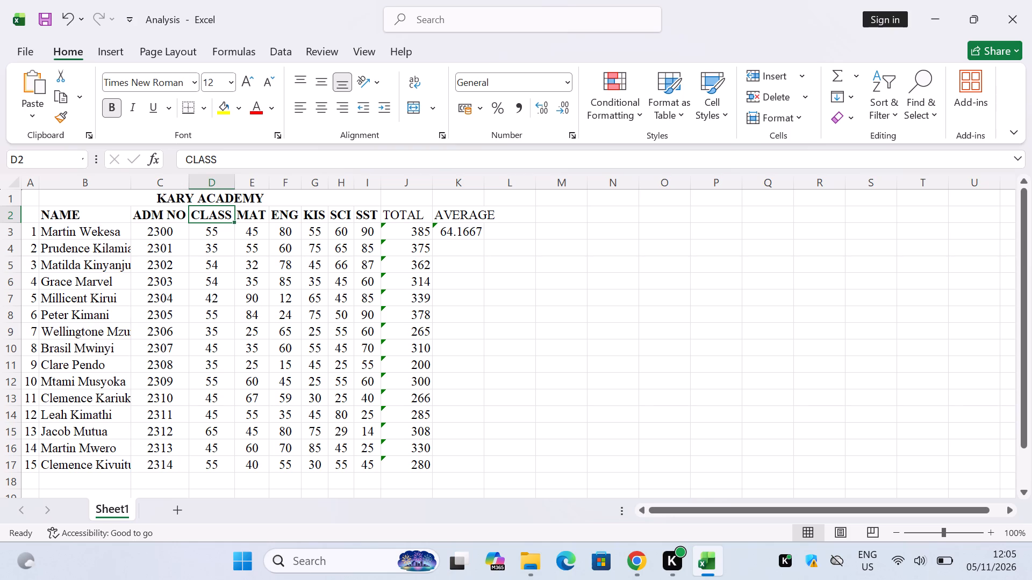
left_click(153, 216)
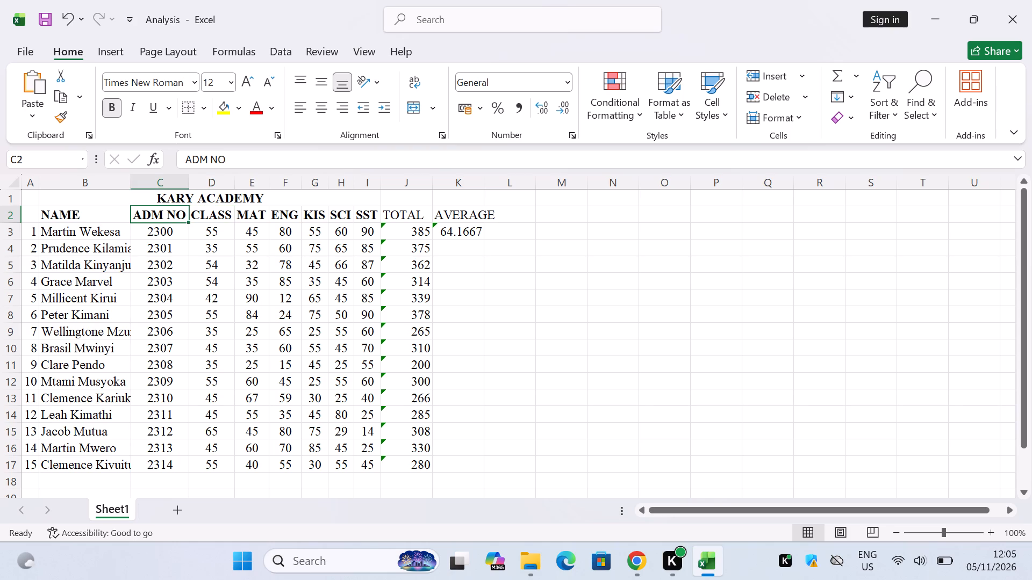
left_click_drag(160, 214, 163, 262)
left_click(209, 211)
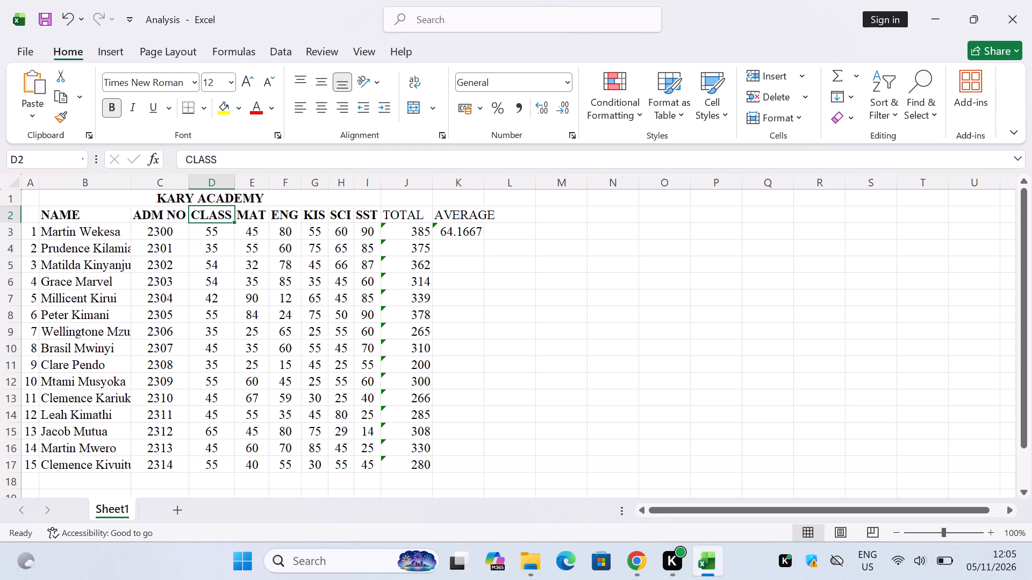
left_click(210, 212)
key("Delete")
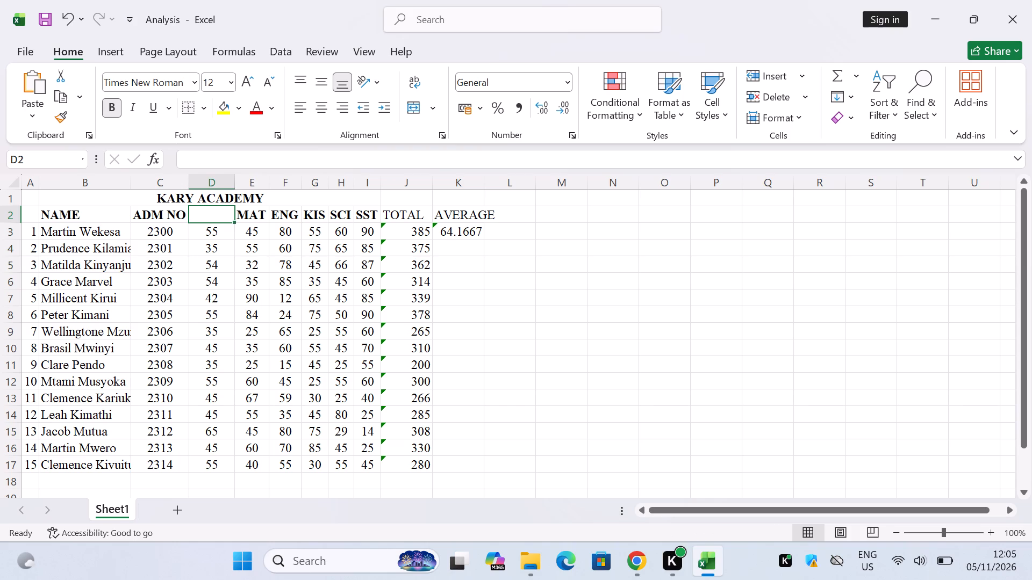
Move the headings MAT, ENG, KIS, SCI and SST from E2:I2 to D2:H2.
left_click_drag(262, 216, 357, 216)
right_click(357, 215)
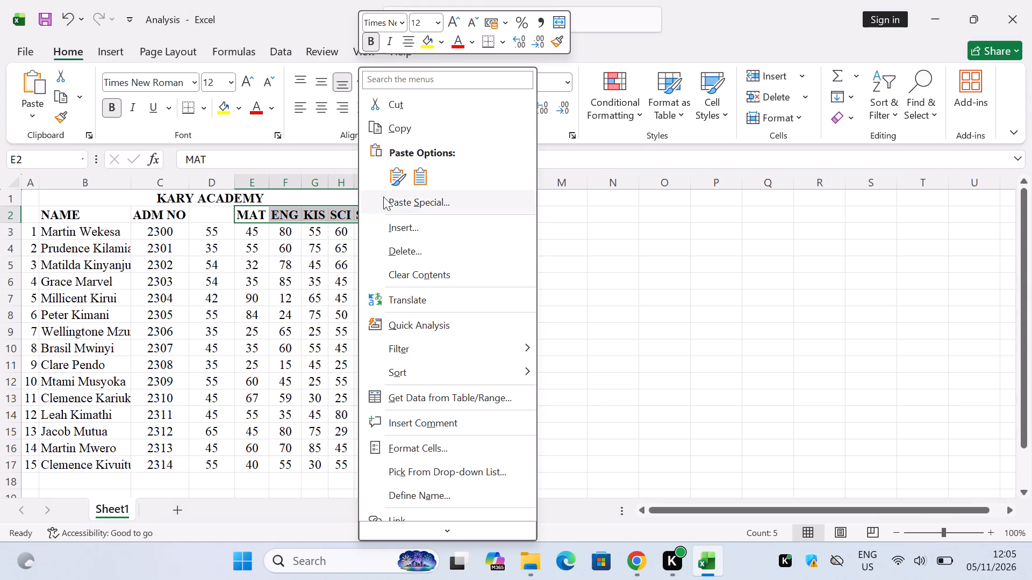
left_click(408, 107)
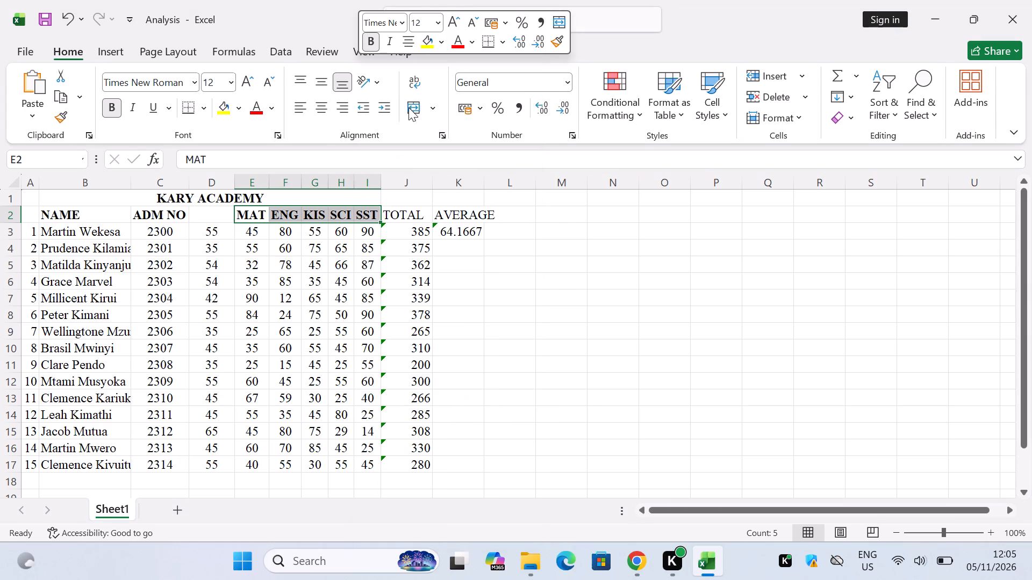
left_click(212, 216)
left_click(38, 84)
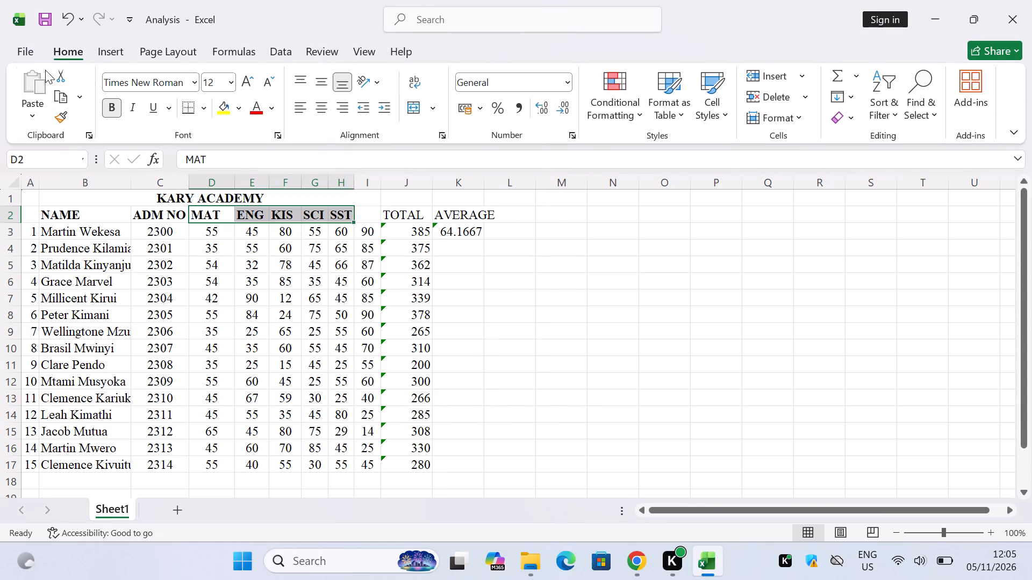
Save the workbook, keeping its current .ods format.
left_click(52, 20)
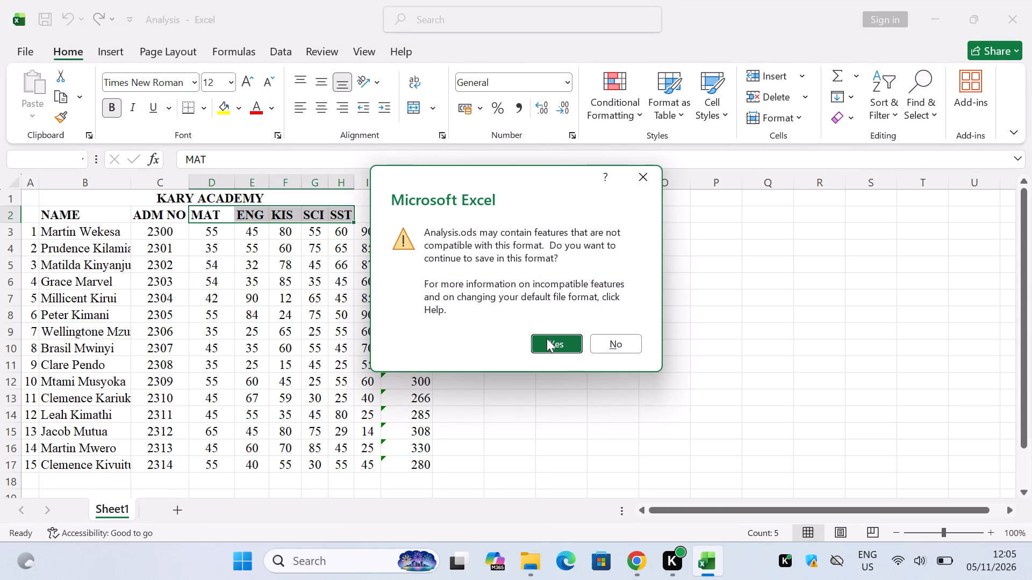
left_click(547, 338)
Autofit the widths of columns D to I to their contents.
left_click(241, 287)
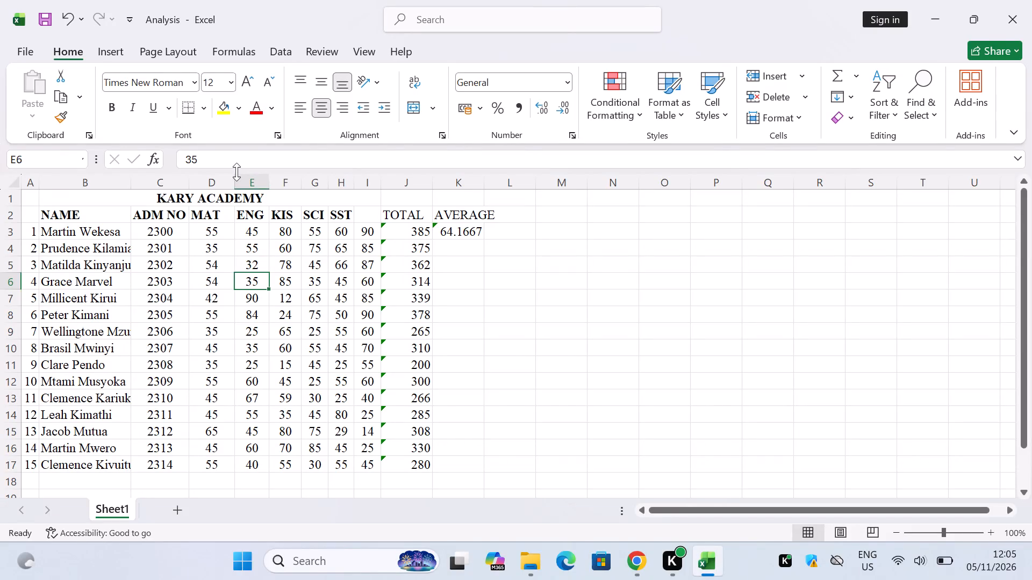
double_click(235, 177)
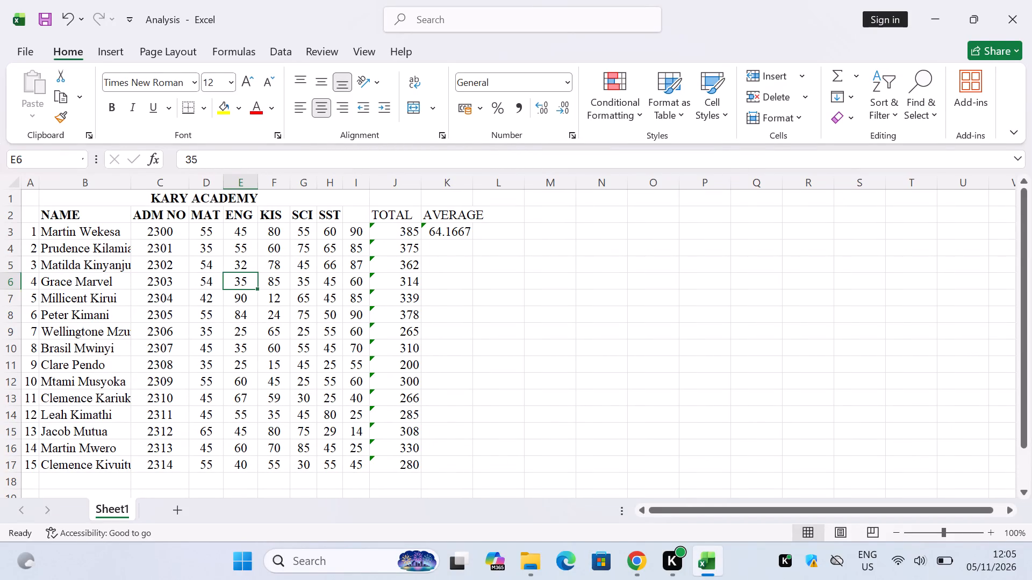
double_click(259, 183)
double_click(291, 180)
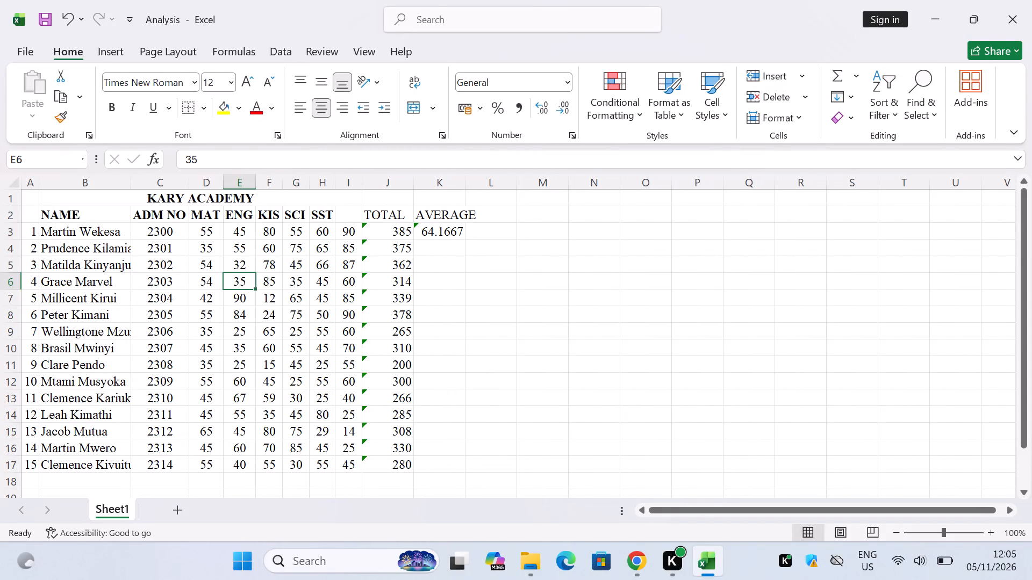
double_click(308, 182)
double_click(335, 182)
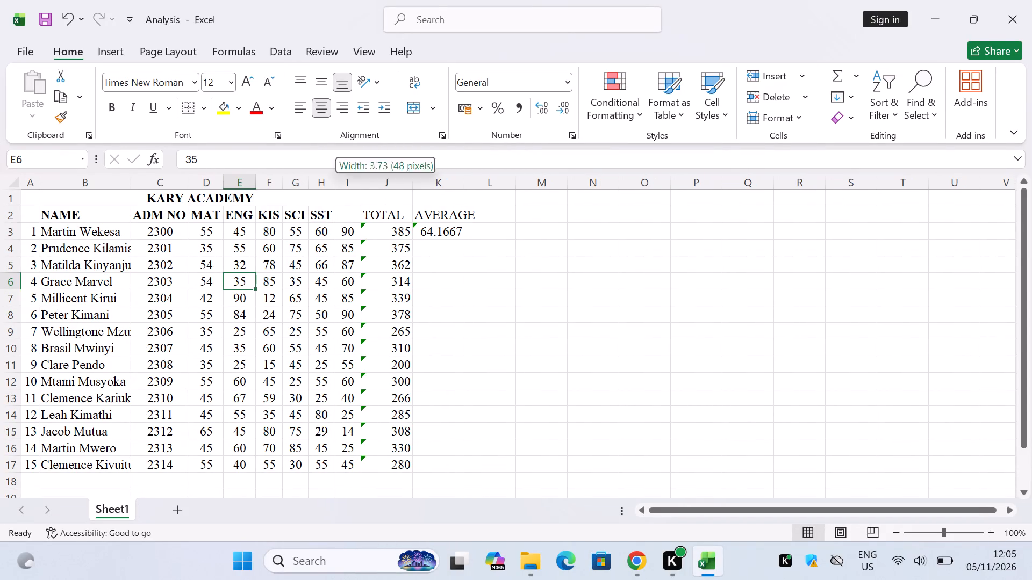
double_click(364, 180)
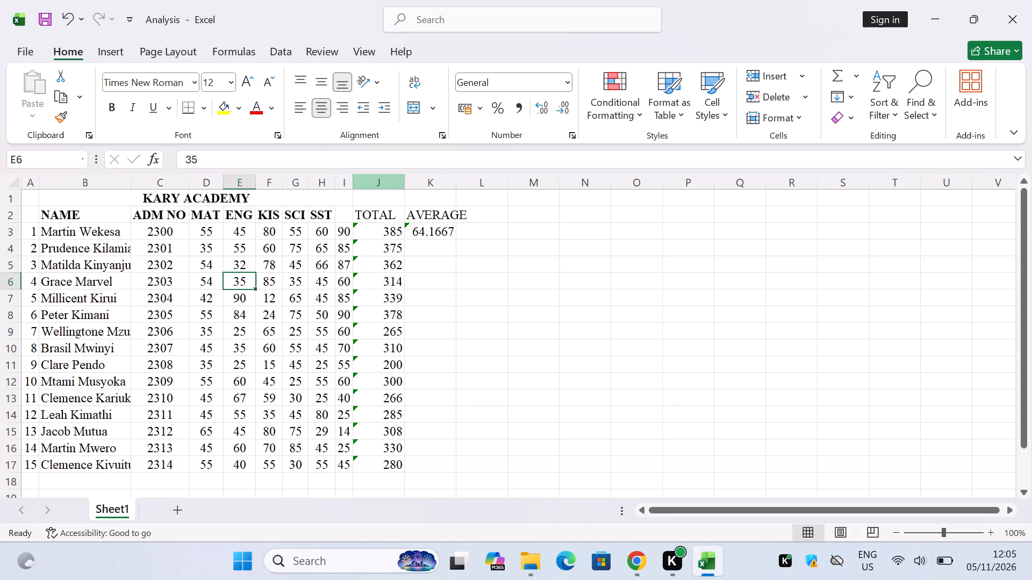
Check the average formula in K3 and fill it down to K17 for all the students.
double_click(441, 230)
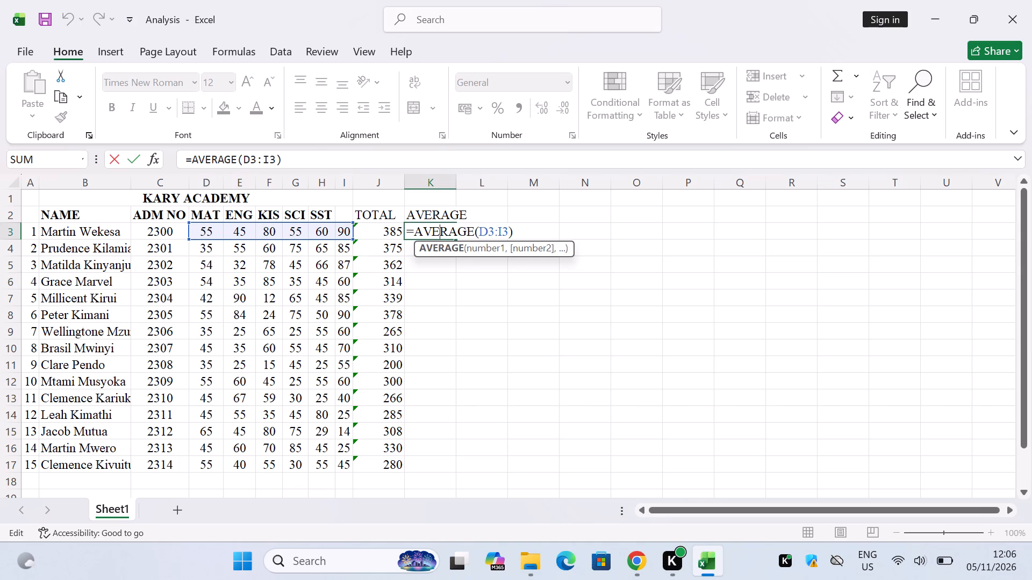
key("Return")
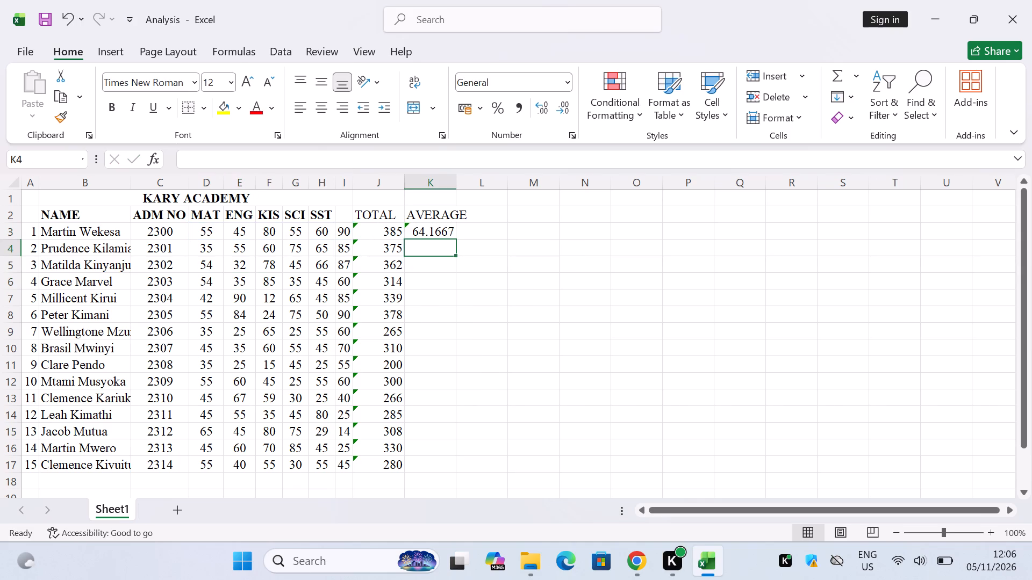
left_click(424, 235)
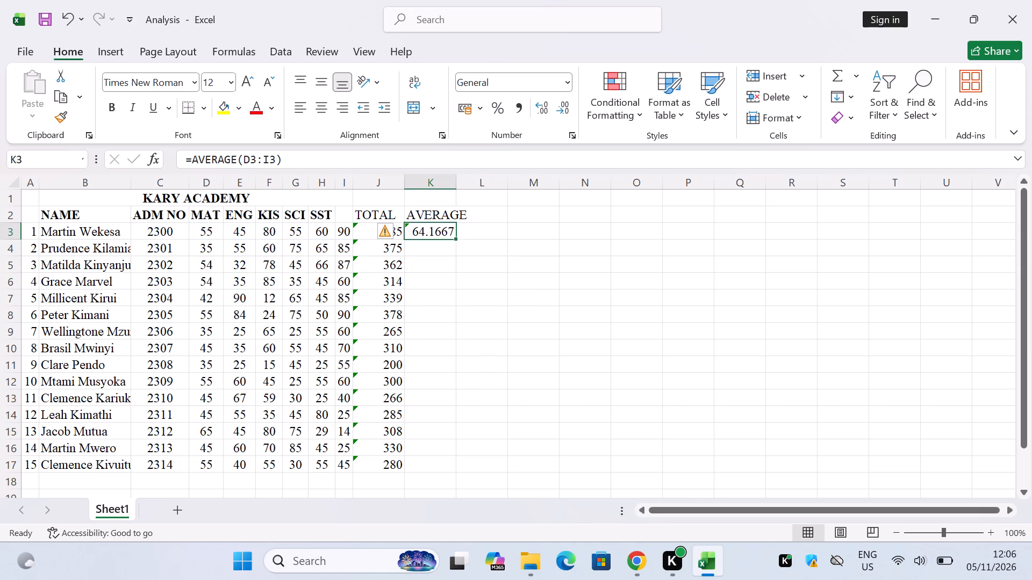
left_click_drag(454, 239, 465, 466)
Make the AVERAGE heading in K2 bold and autofit column K's width.
left_click(427, 218)
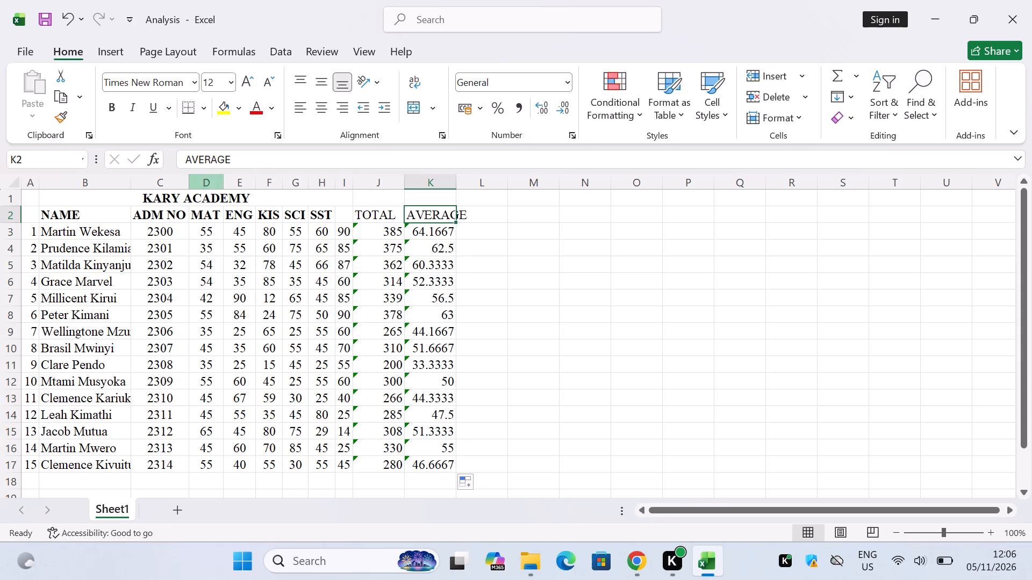
left_click(116, 110)
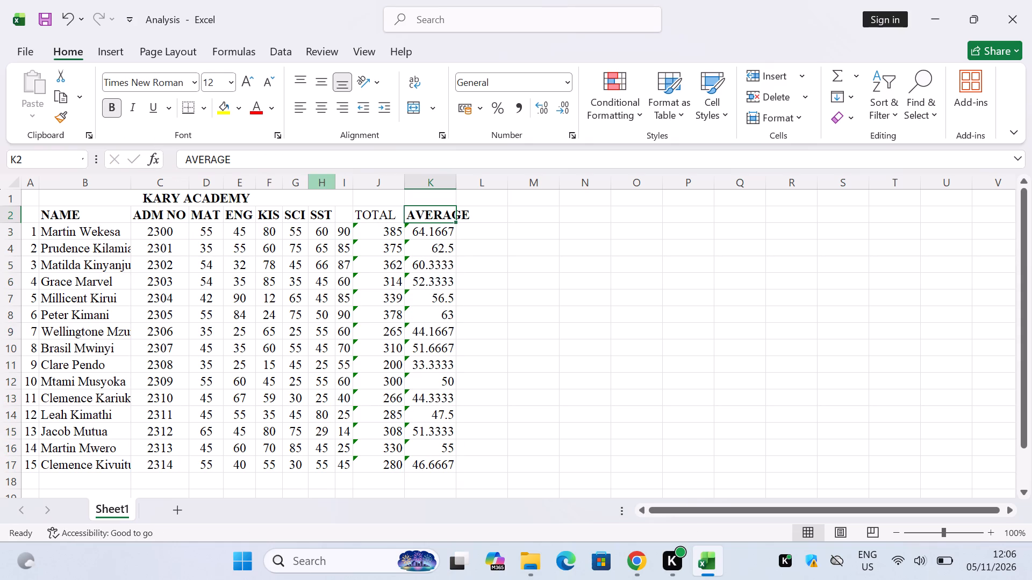
left_click(518, 258)
double_click(460, 178)
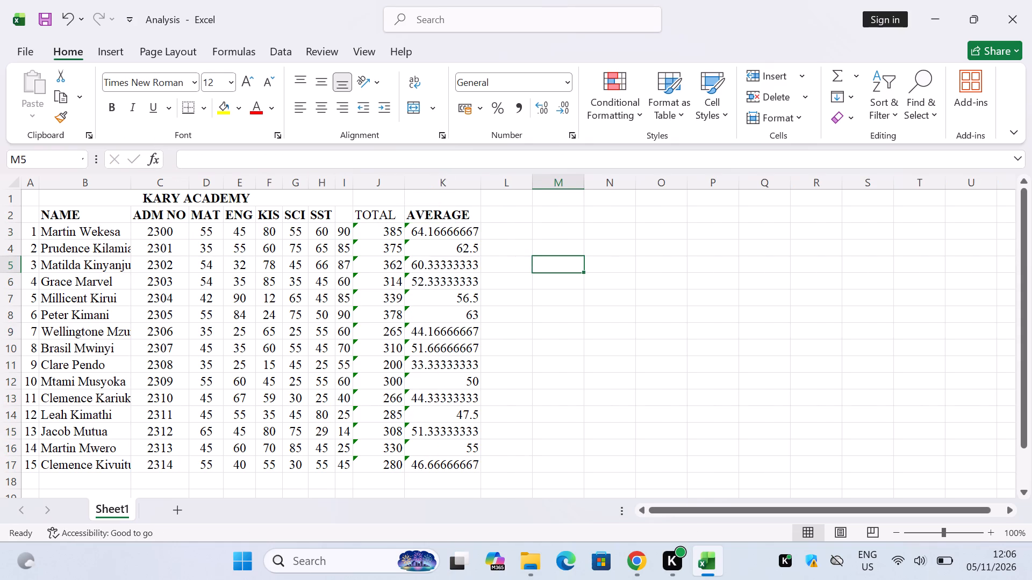
Format the averages in K3:K17 to show two decimal places.
left_click_drag(443, 230, 440, 291)
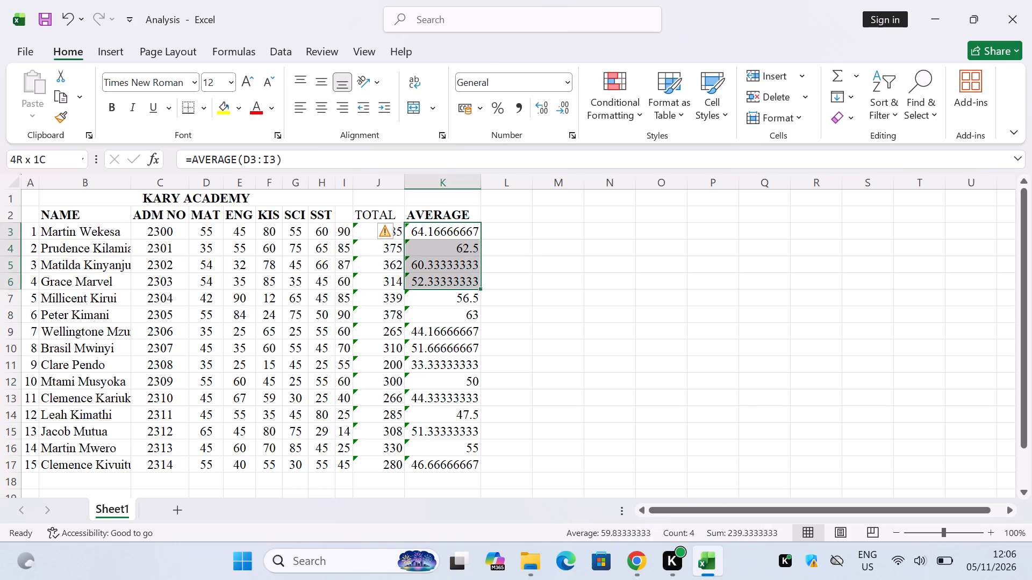
left_click_drag(440, 291, 465, 459)
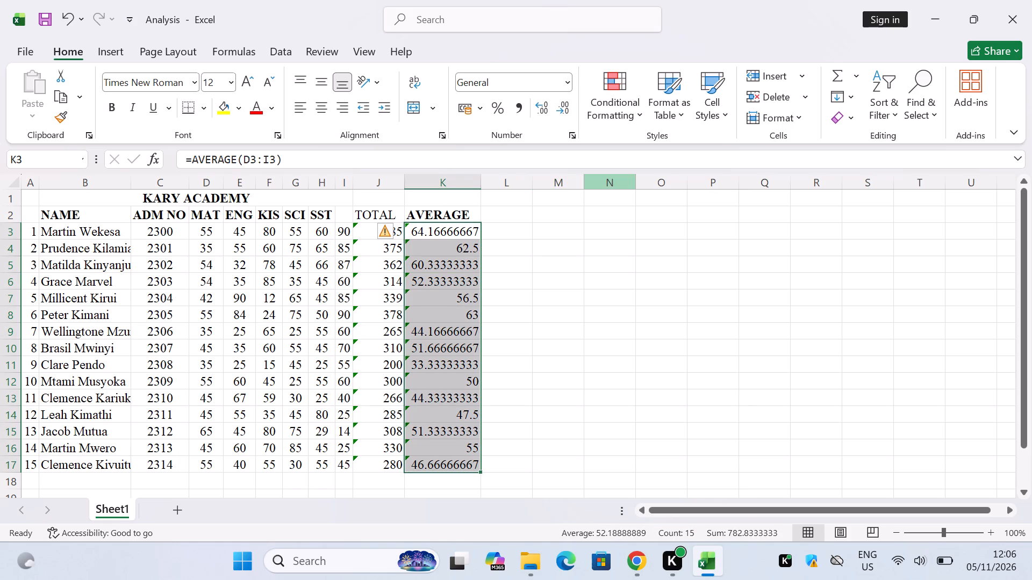
left_click(547, 113)
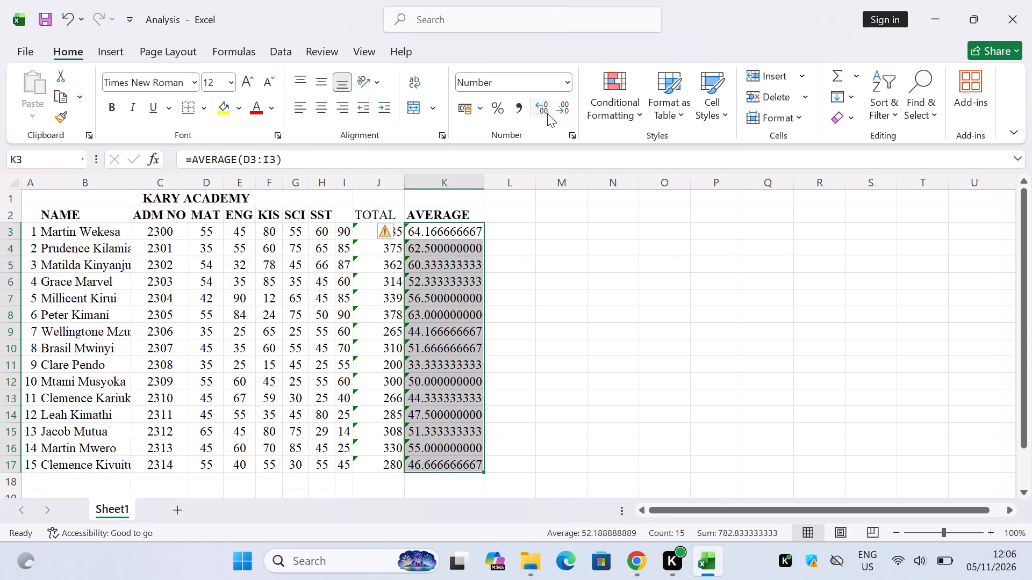
double_click(560, 115)
left_click(560, 115)
double_click(560, 115)
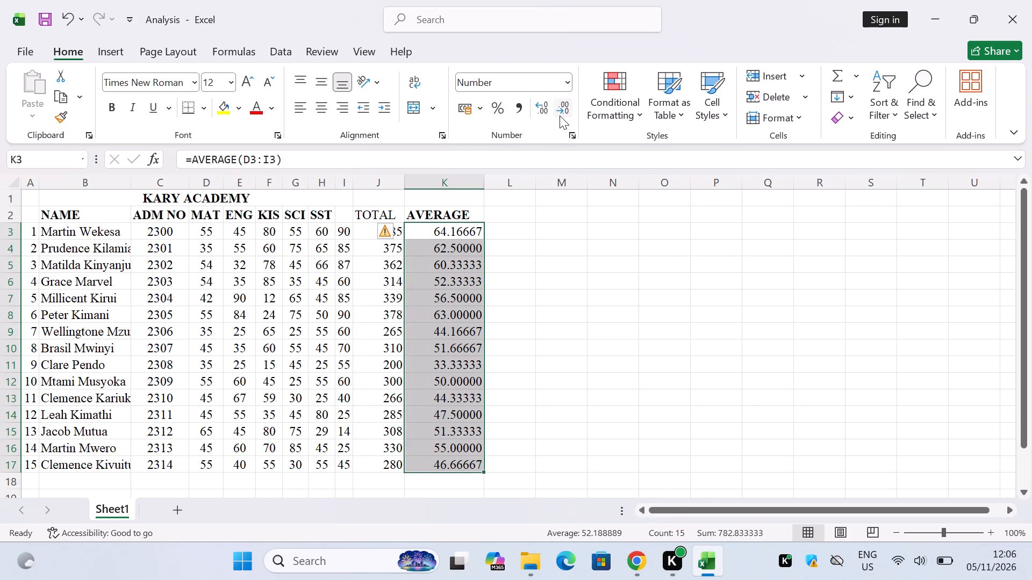
left_click(560, 115)
left_click(560, 115)
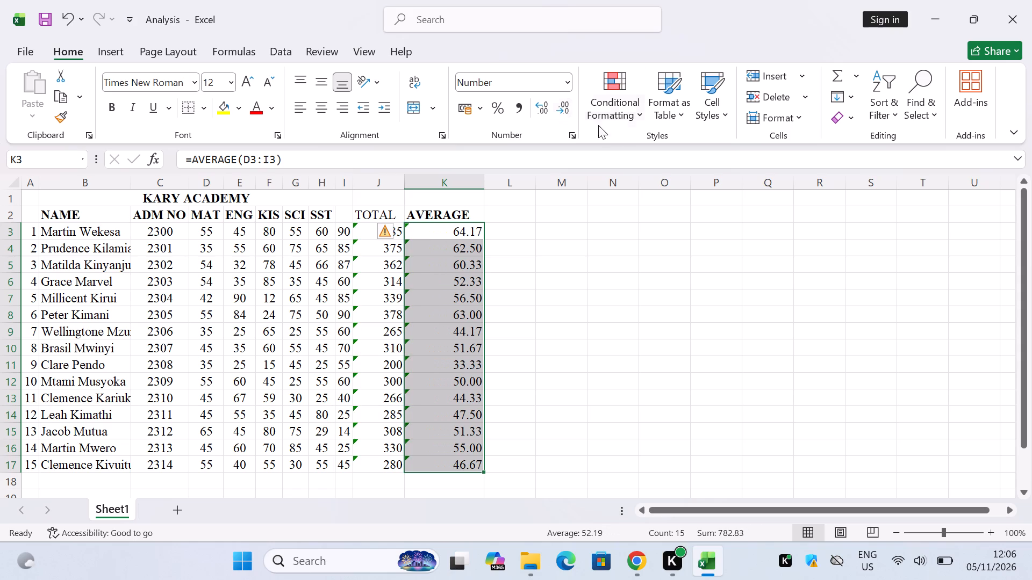
left_click(549, 282)
Centre the averages in K3:K17 horizontally.
left_click_drag(456, 234, 456, 248)
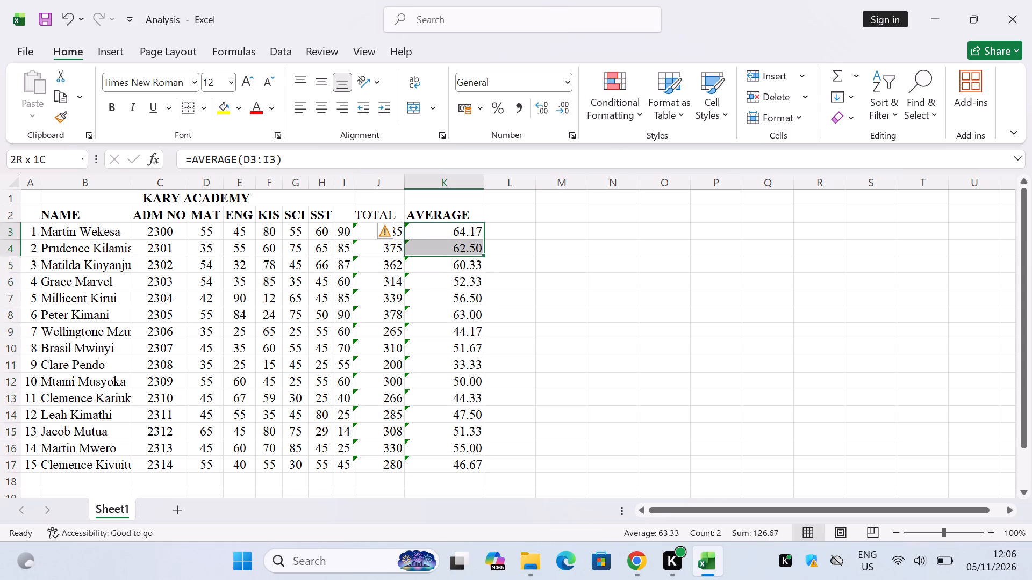
left_click_drag(456, 248, 468, 458)
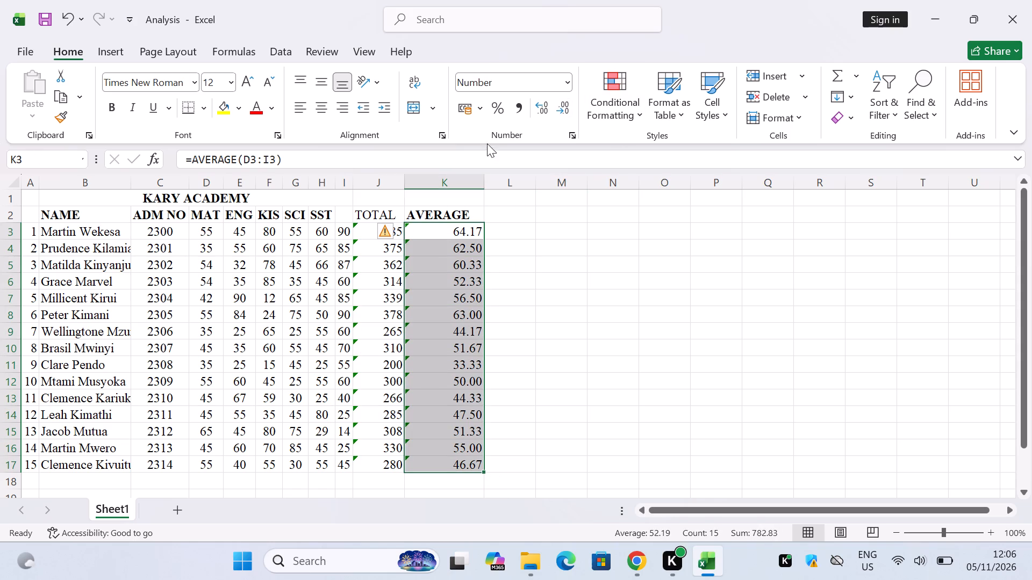
left_click(325, 104)
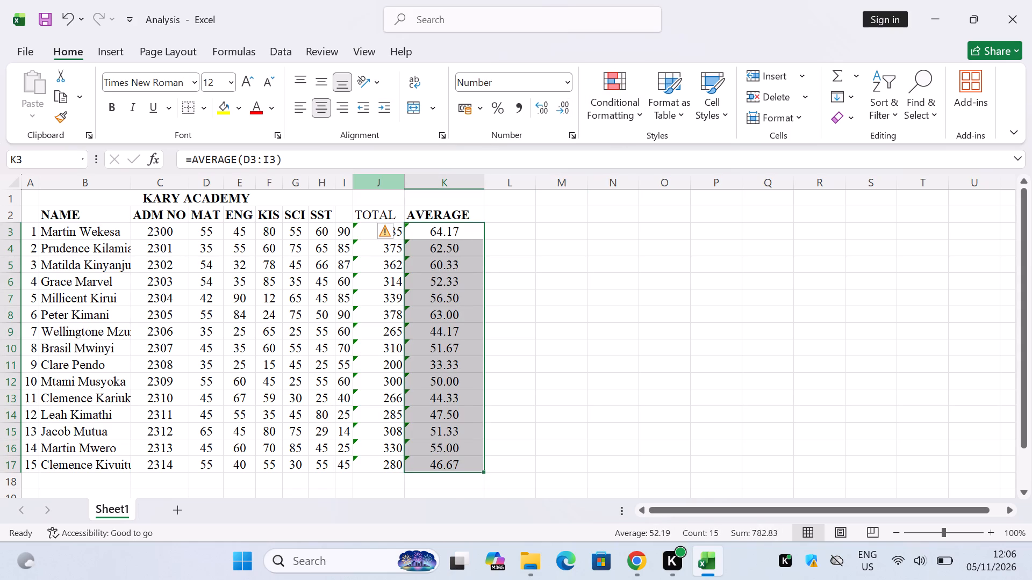
left_click(577, 304)
Check which cells the first student's total formula in J3 covers.
left_click(372, 230)
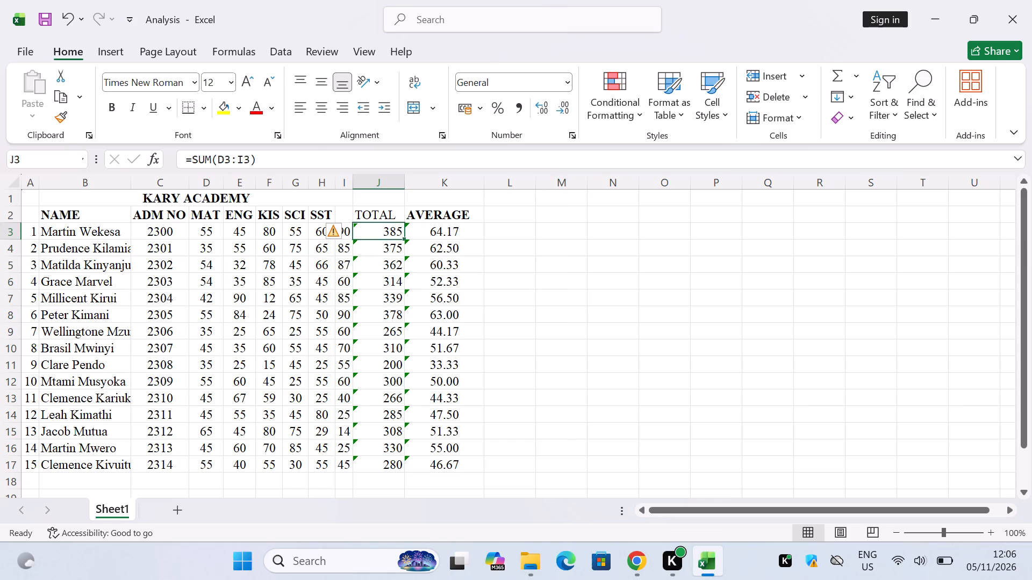
double_click(372, 230)
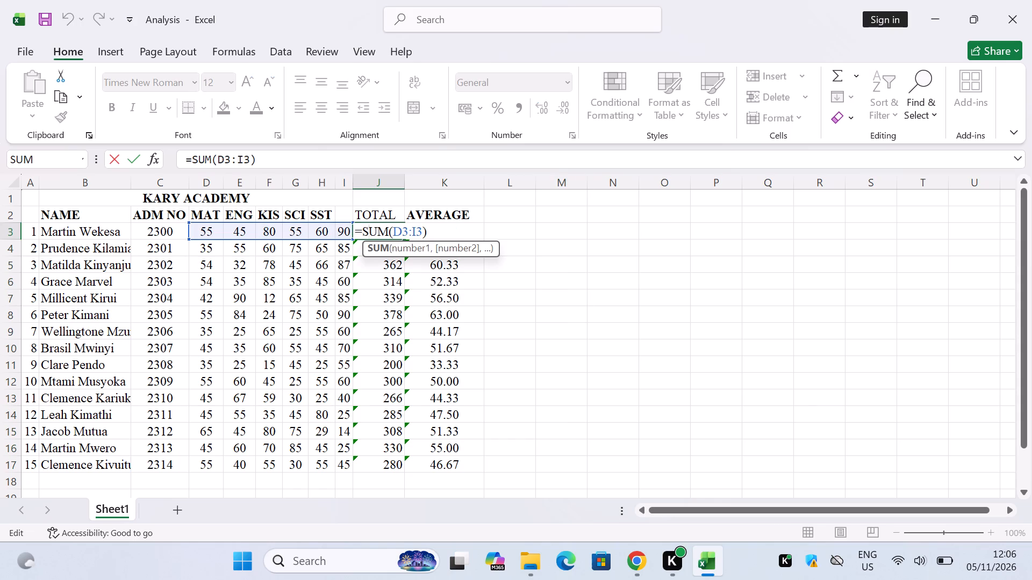
key("Return")
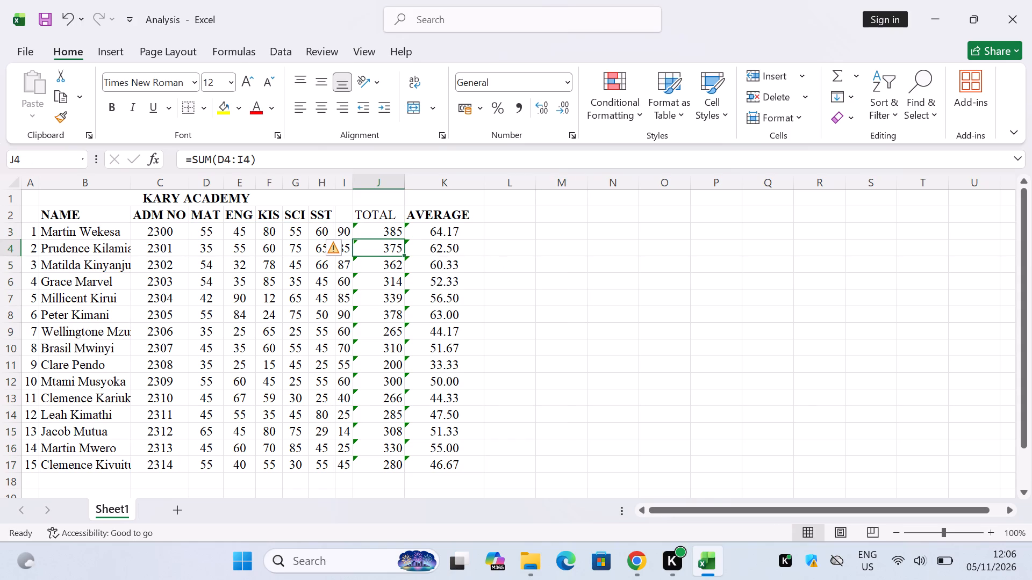
left_click(518, 307)
Save the Analysis workbook, keeping its existing .ods format.
left_click(129, 198)
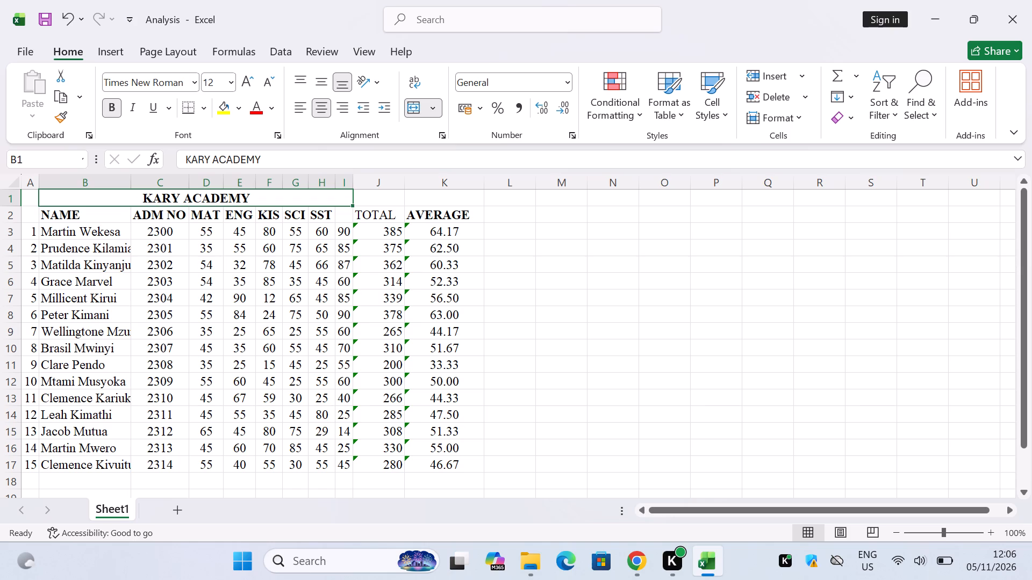
left_click(446, 207)
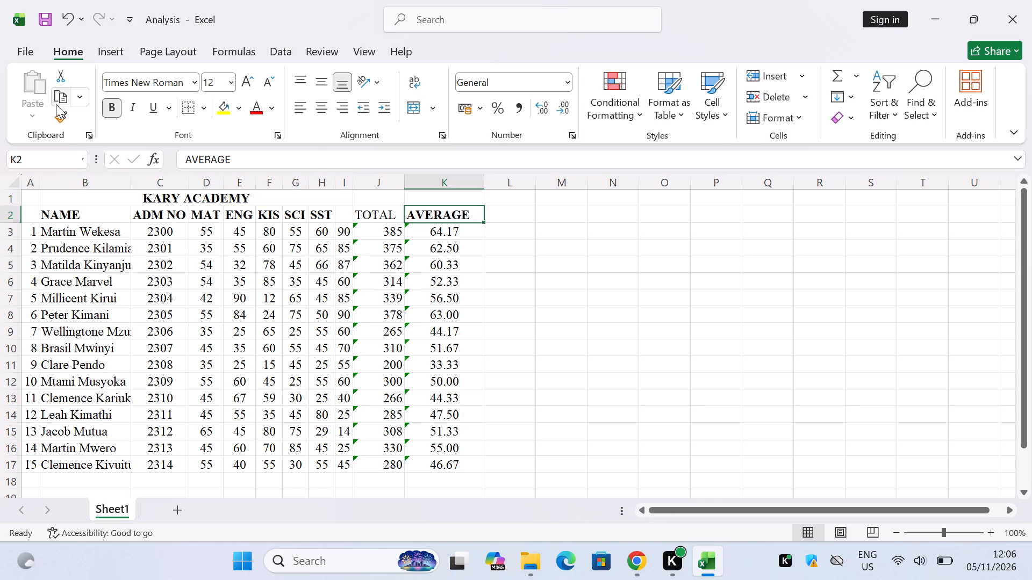
left_click(48, 21)
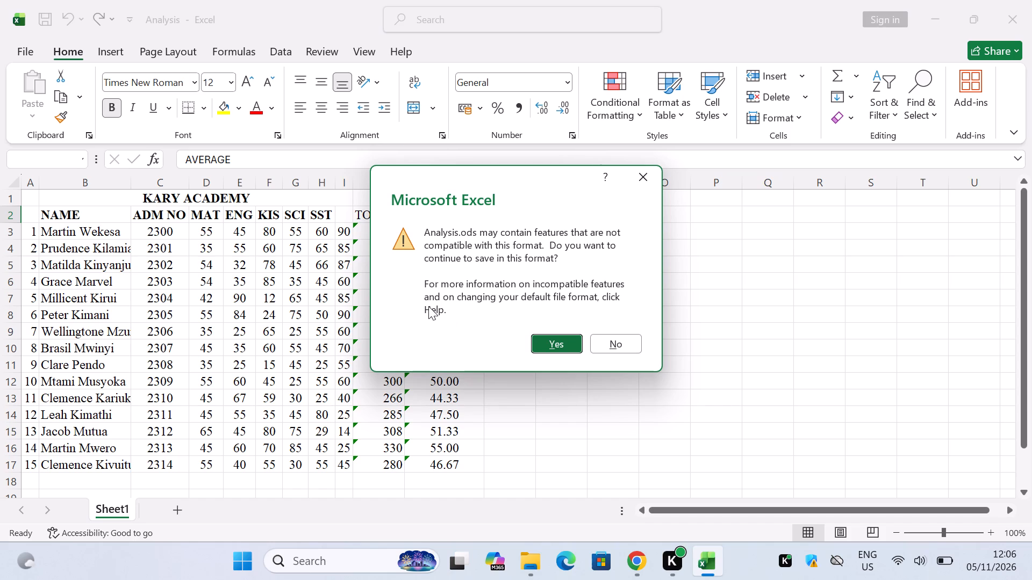
left_click(562, 344)
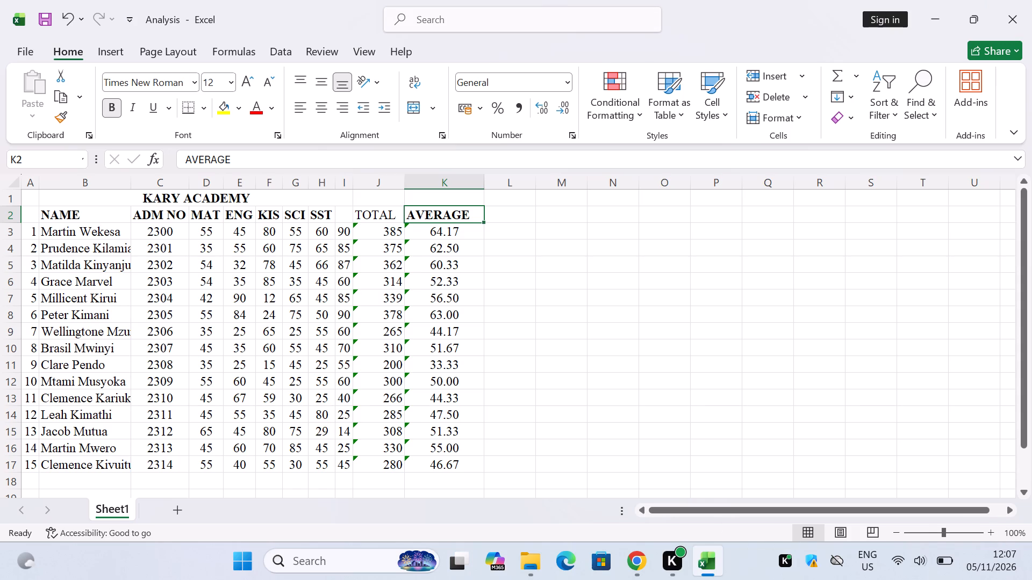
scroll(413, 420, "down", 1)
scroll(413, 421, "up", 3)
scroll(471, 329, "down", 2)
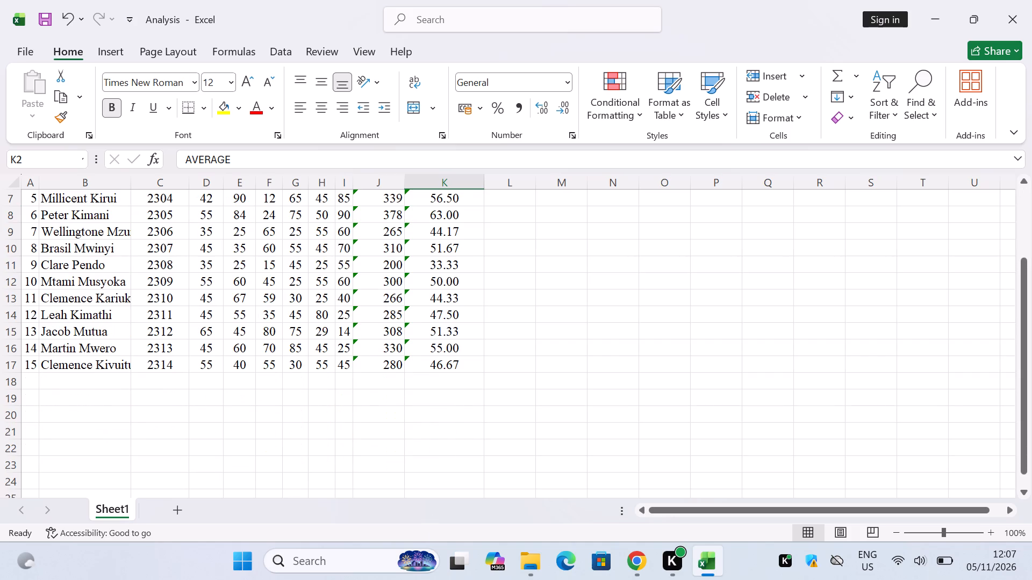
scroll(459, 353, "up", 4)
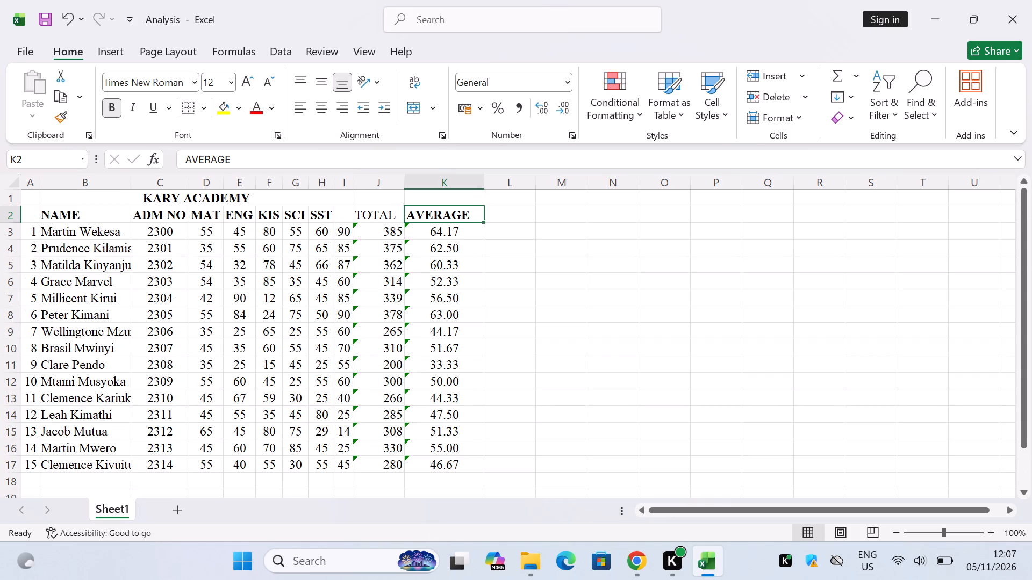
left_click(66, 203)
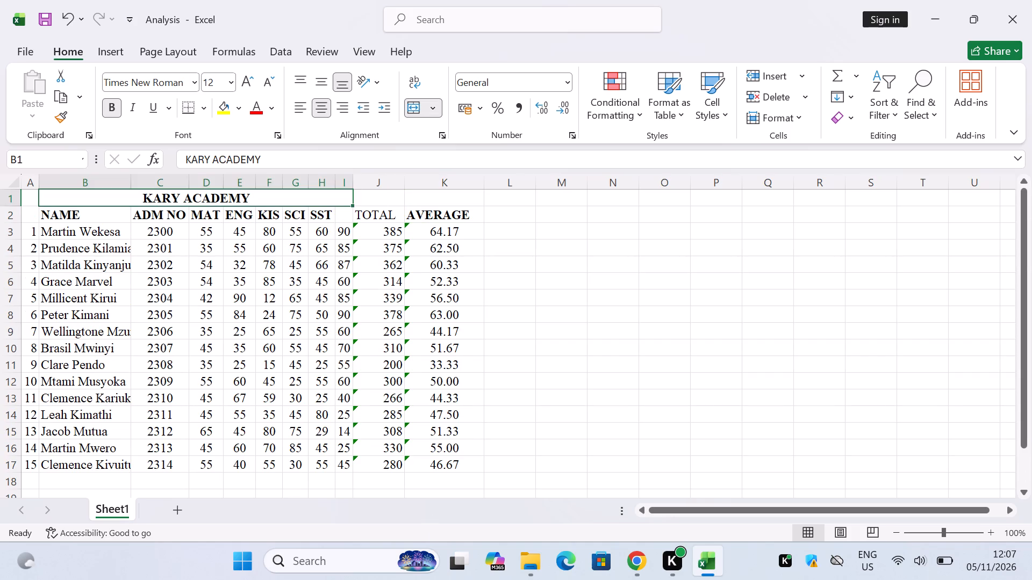
Make the TOTAL heading in J2 bold.
left_click(369, 212)
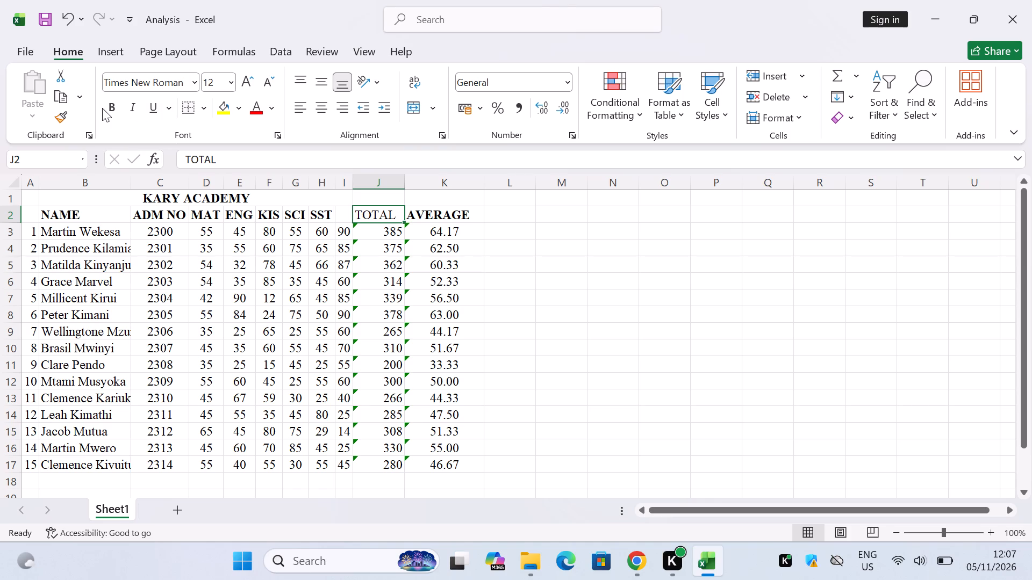
left_click(102, 108)
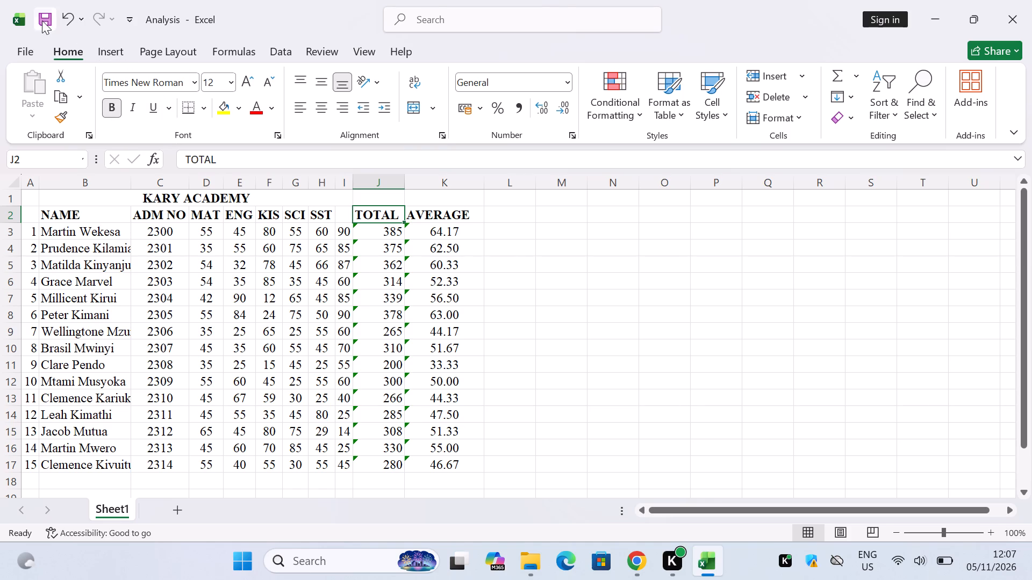
Save the bolded TOTAL heading to the Analysis workbook, keeping the .ods format.
left_click(42, 20)
left_click(549, 343)
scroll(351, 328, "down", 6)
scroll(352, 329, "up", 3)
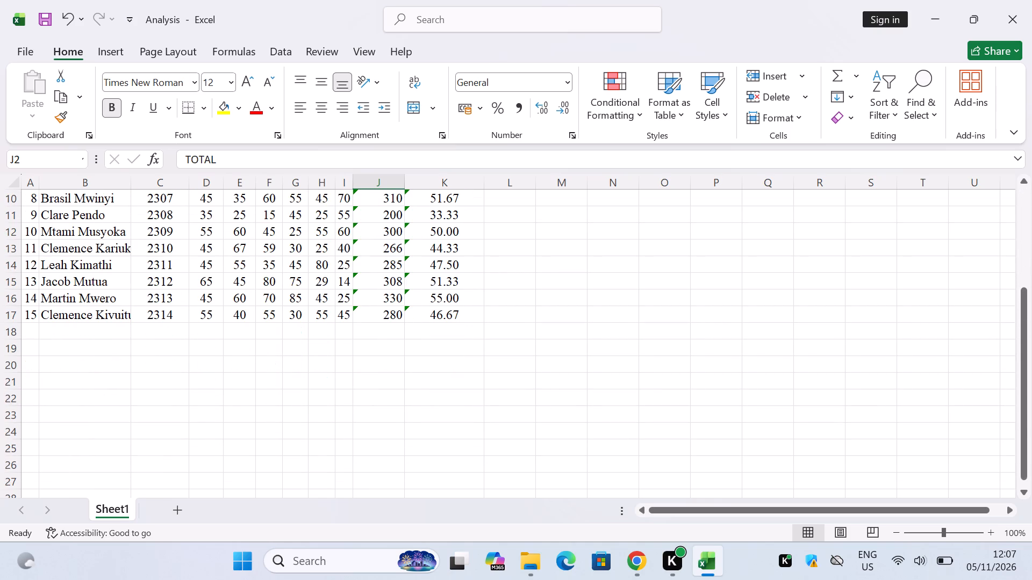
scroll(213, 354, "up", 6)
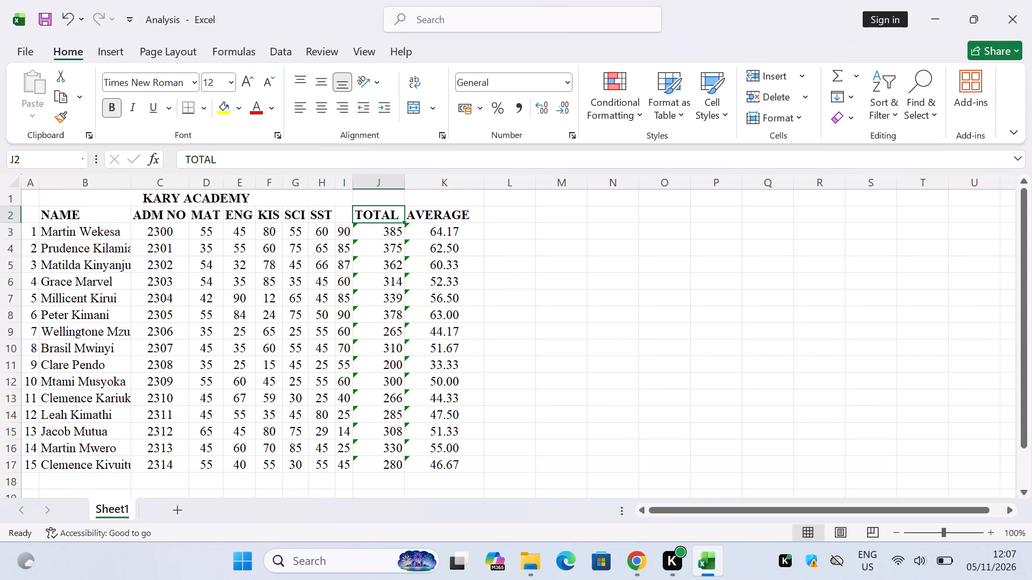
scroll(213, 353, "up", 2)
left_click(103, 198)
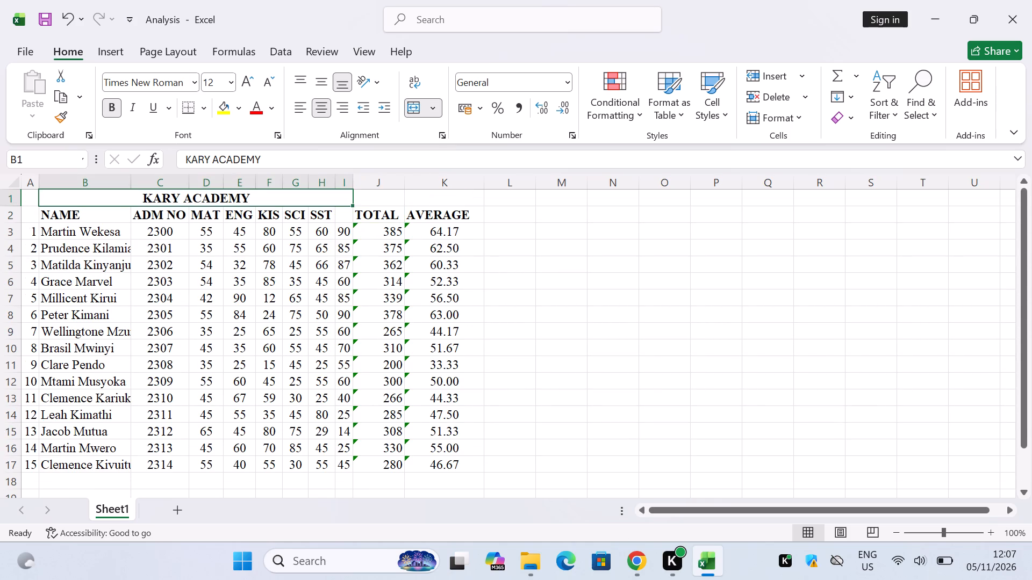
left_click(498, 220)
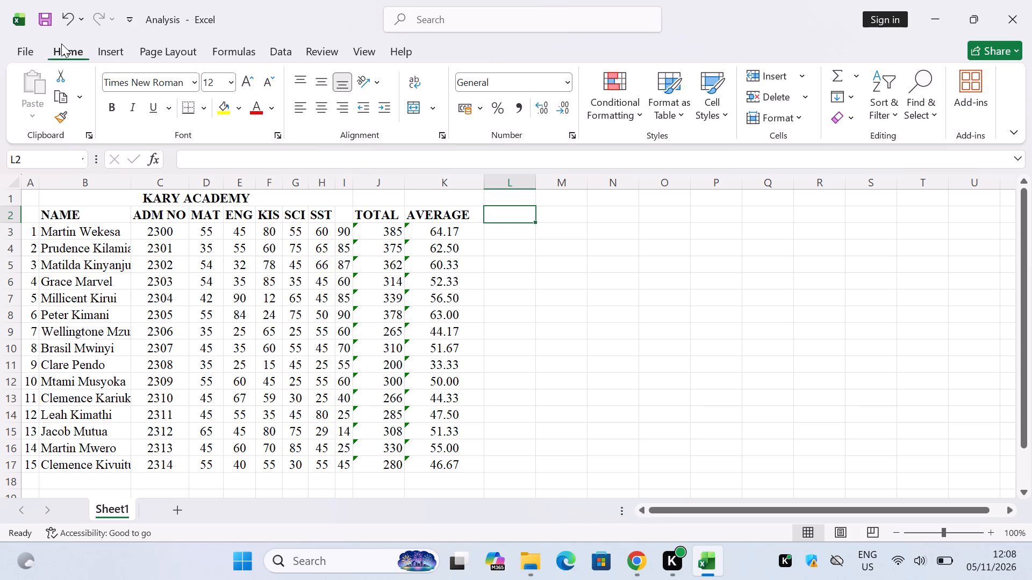
Save the finished results sheet once more in Analysis.ods, keeping the .ods format.
left_click(45, 21)
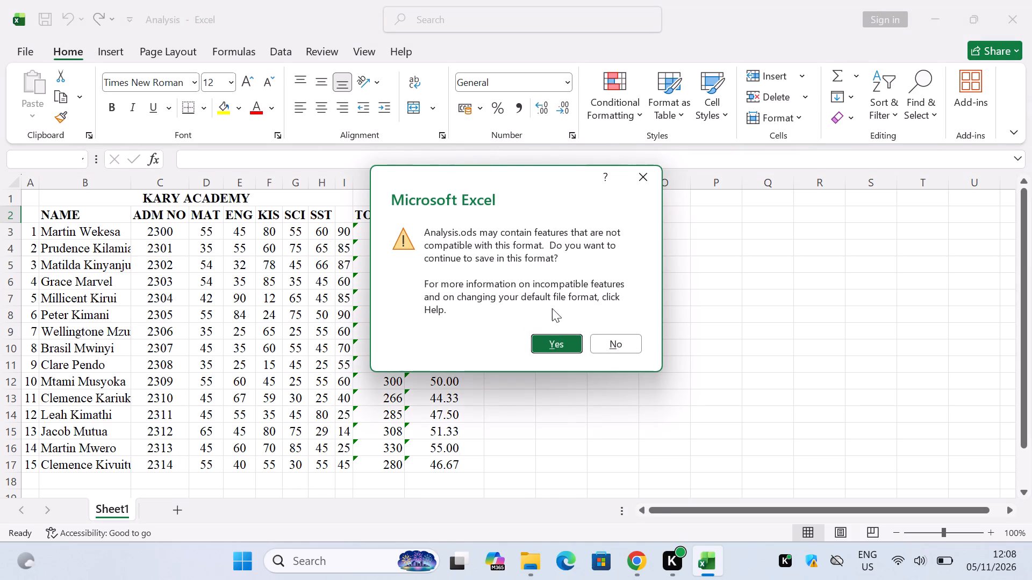
left_click(553, 340)
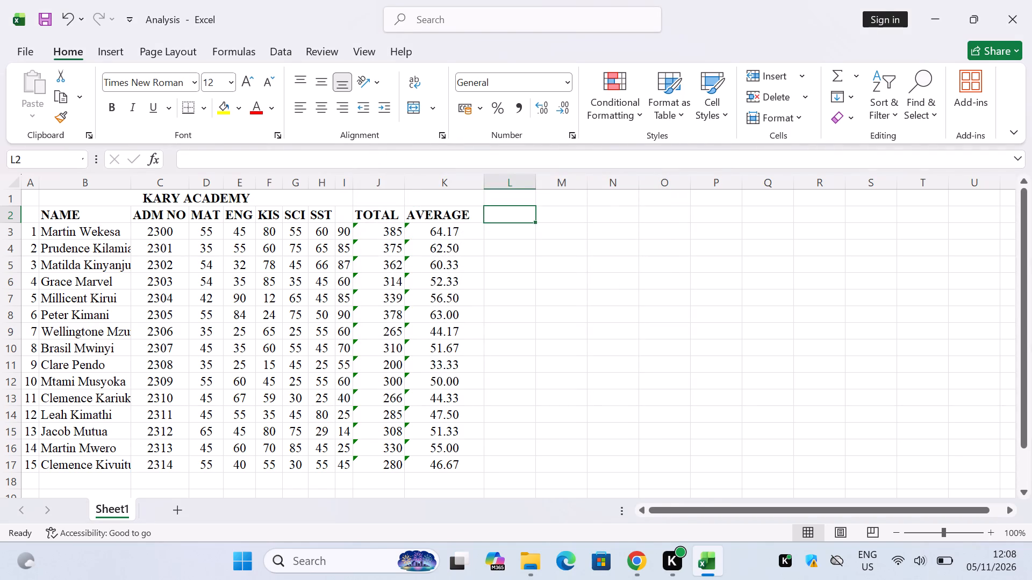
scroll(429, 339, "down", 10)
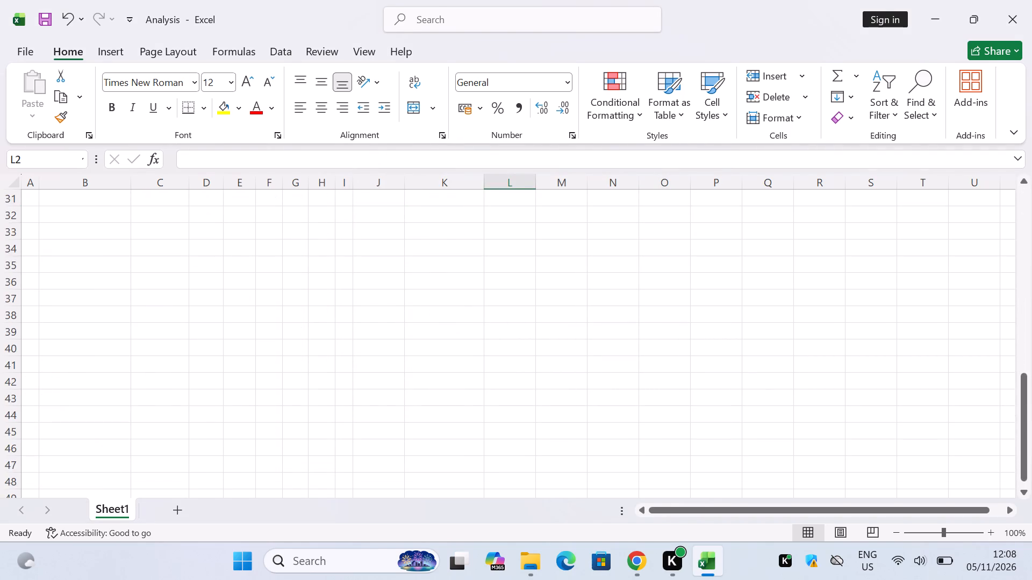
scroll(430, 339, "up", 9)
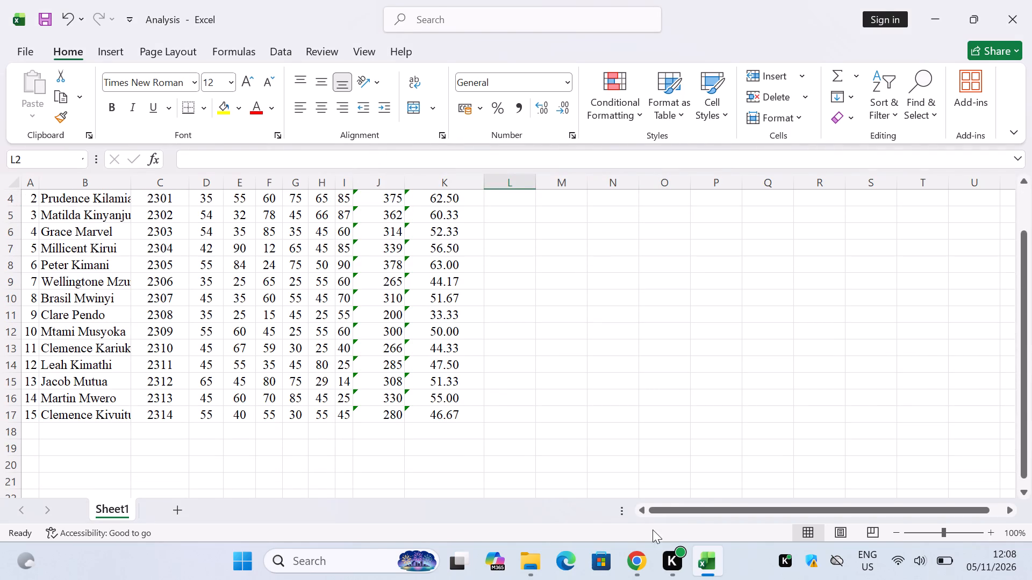
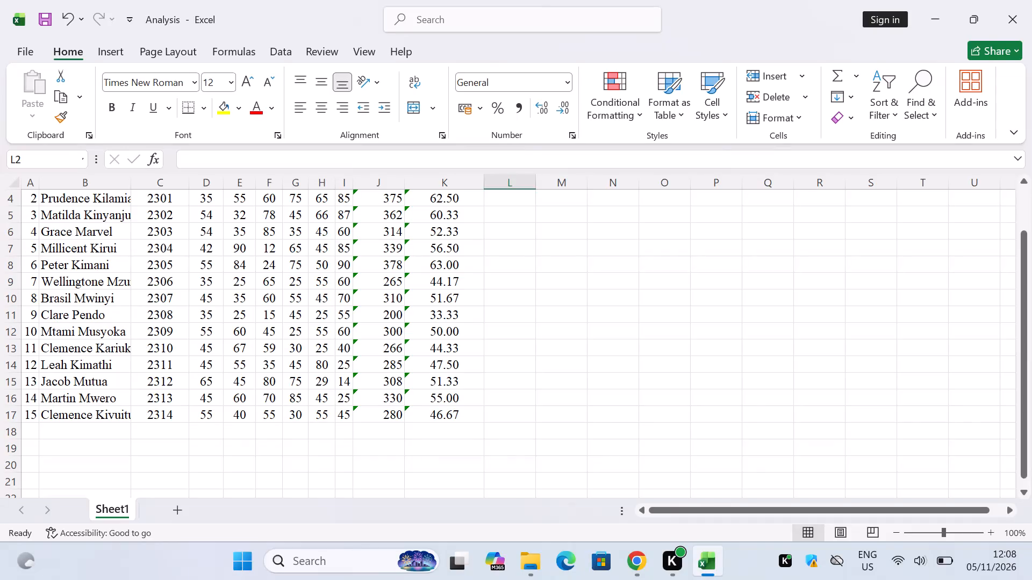
Save the Analysis workbook again, keeping its .ods format.
left_click(496, 209)
scroll(531, 299, "up", 3)
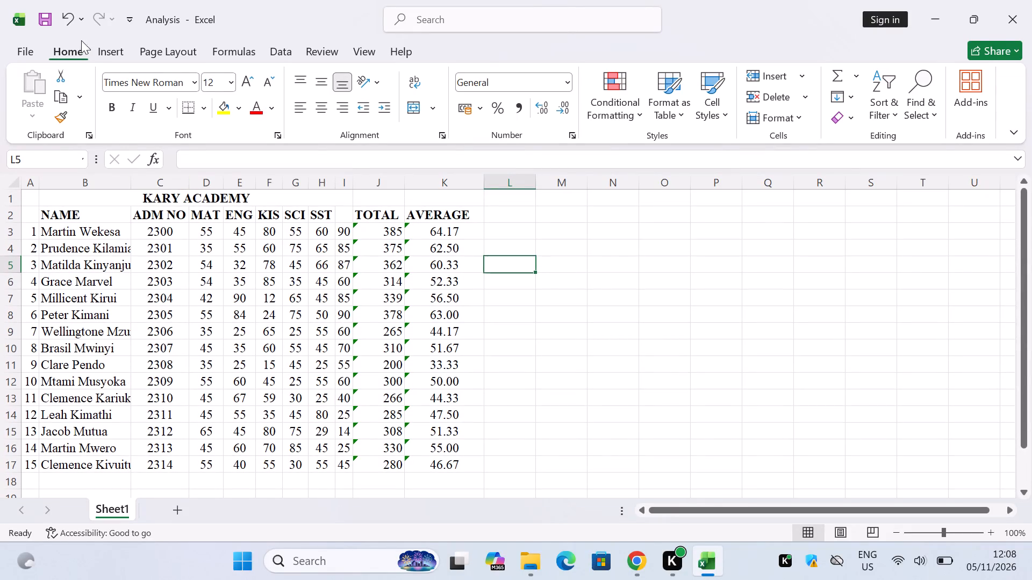
left_click(45, 19)
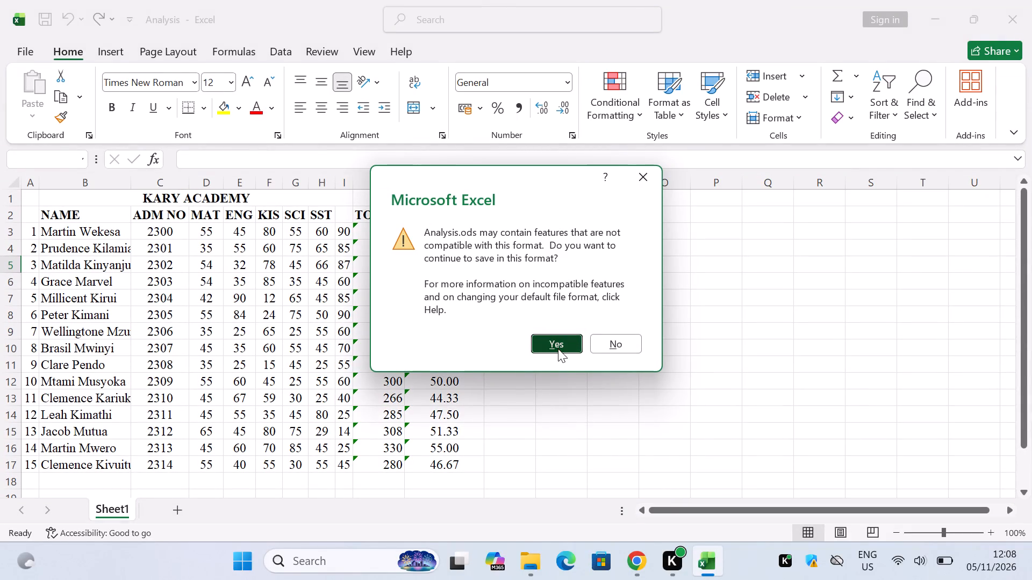
left_click(558, 349)
scroll(556, 355, "up", 4)
left_click(500, 211)
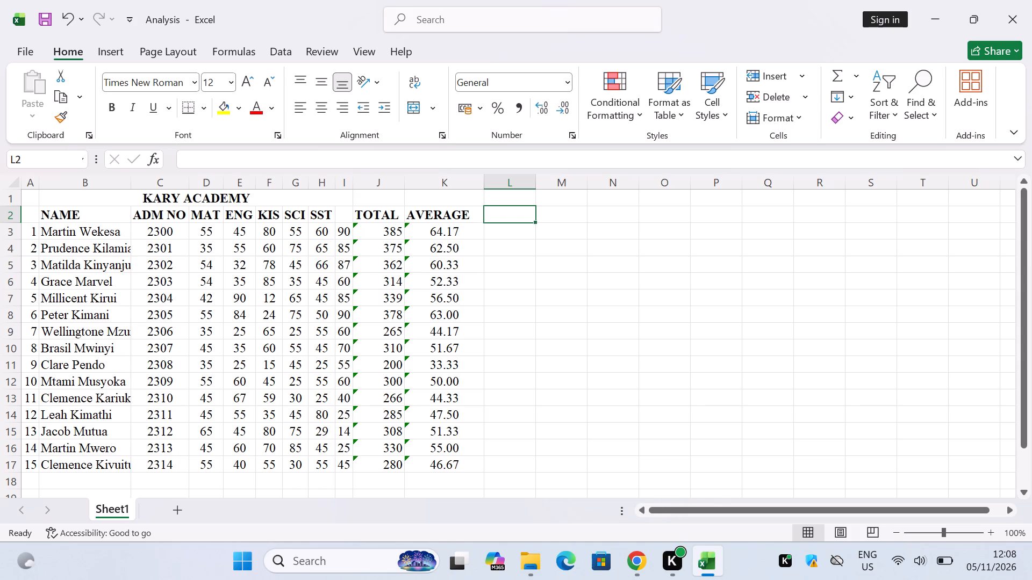
Switch to File Explorer, look through the New Volume (D:) and Business Studies folders, and close the window.
left_click(538, 565)
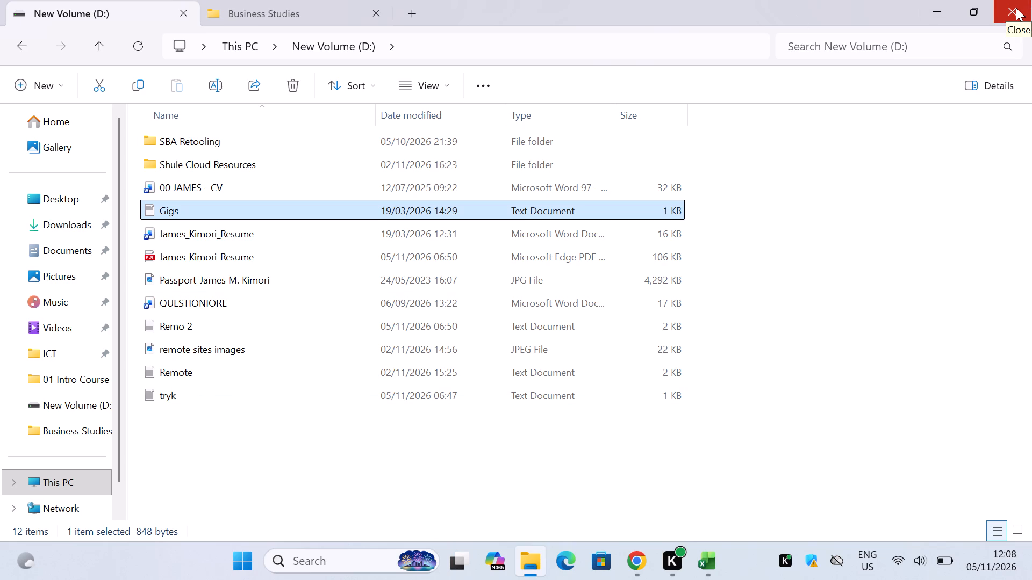
left_click(294, 15)
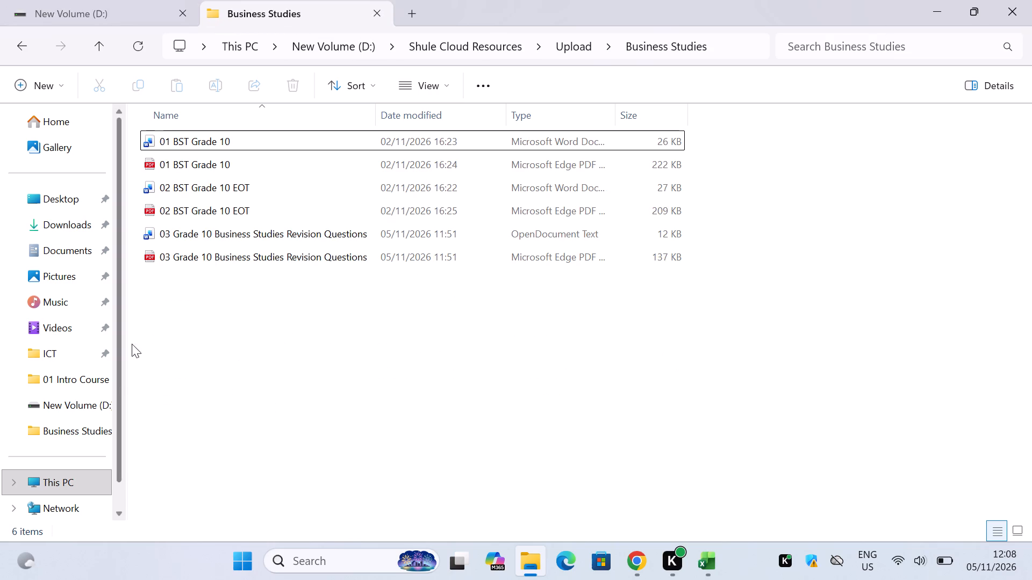
right_click(286, 418)
left_click(350, 405)
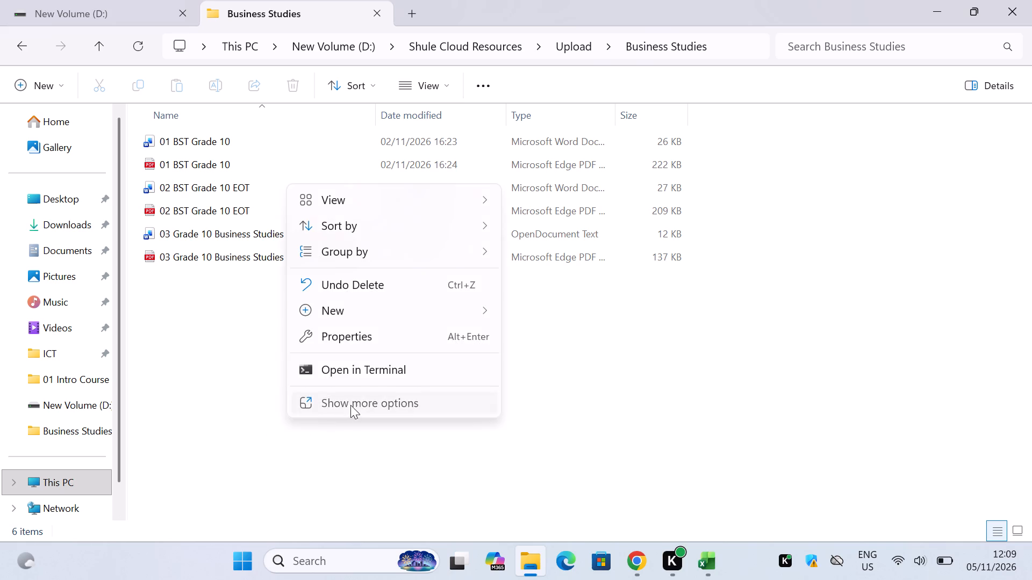
left_click(354, 244)
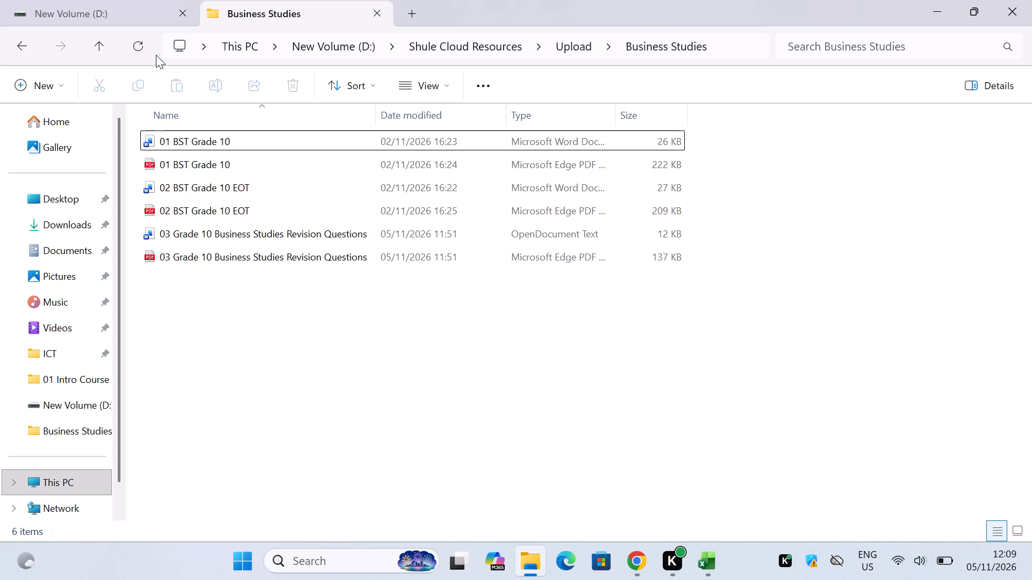
left_click(106, 8)
scroll(265, 358, "up", 3)
left_click(244, 460)
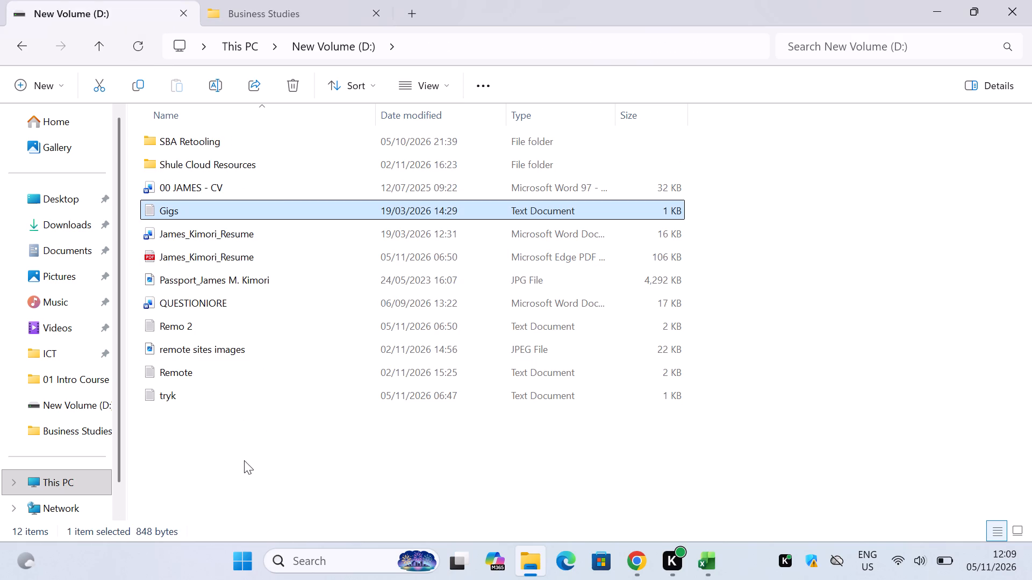
right_click(229, 467)
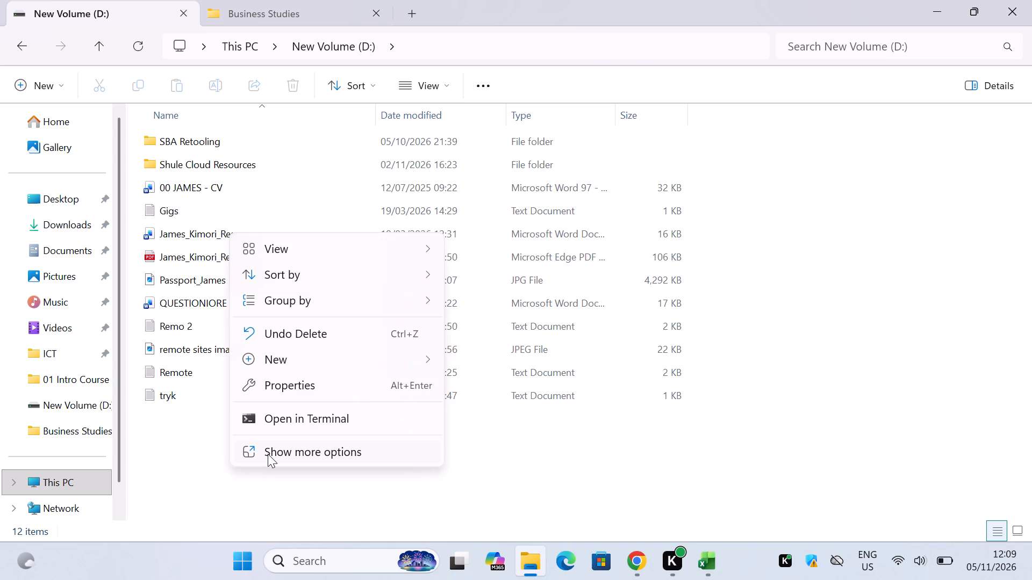
left_click(257, 489)
left_click(183, 461)
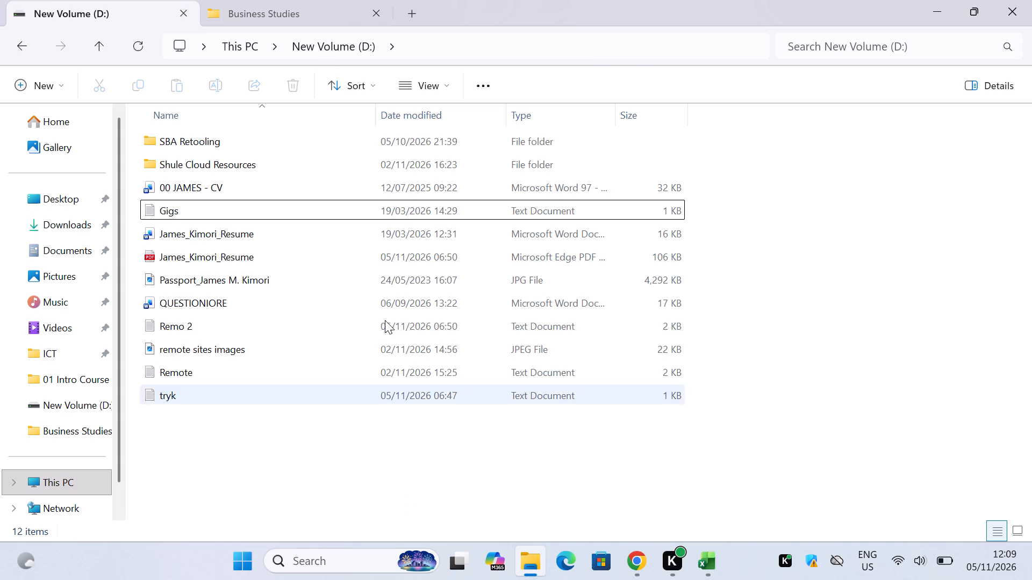
left_click(271, 7)
scroll(251, 264, "up", 2)
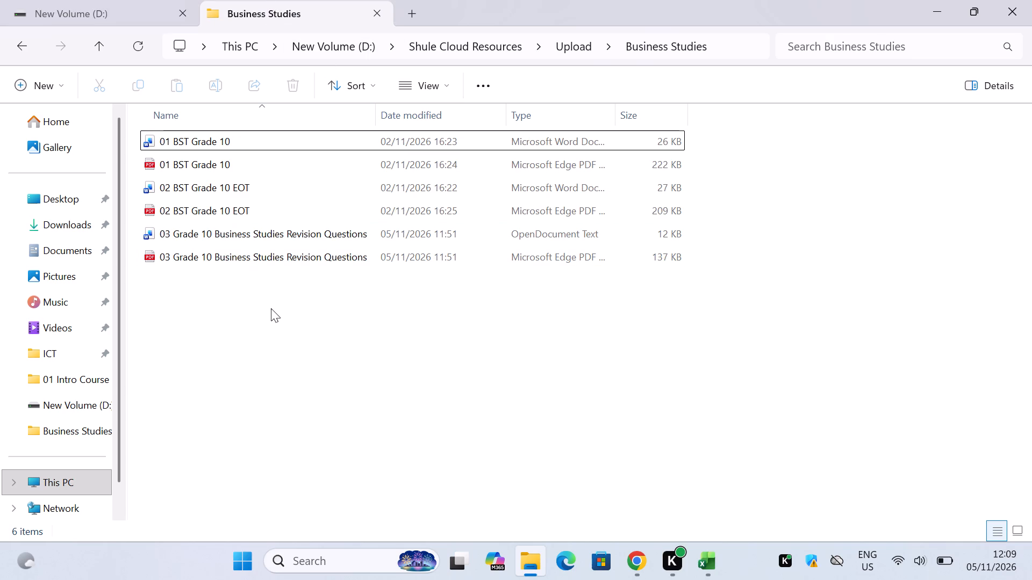
left_click(121, 18)
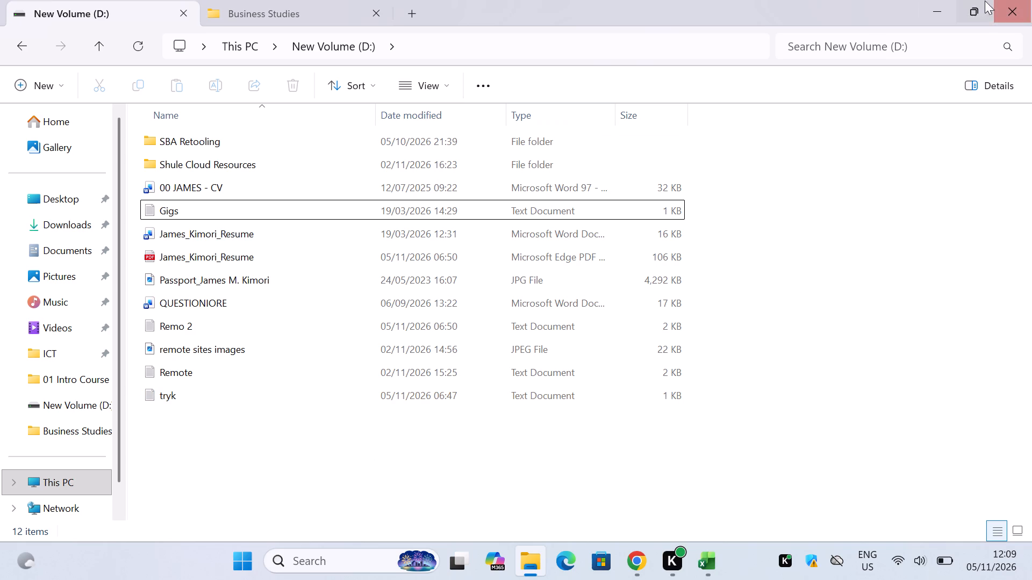
left_click(1031, 0)
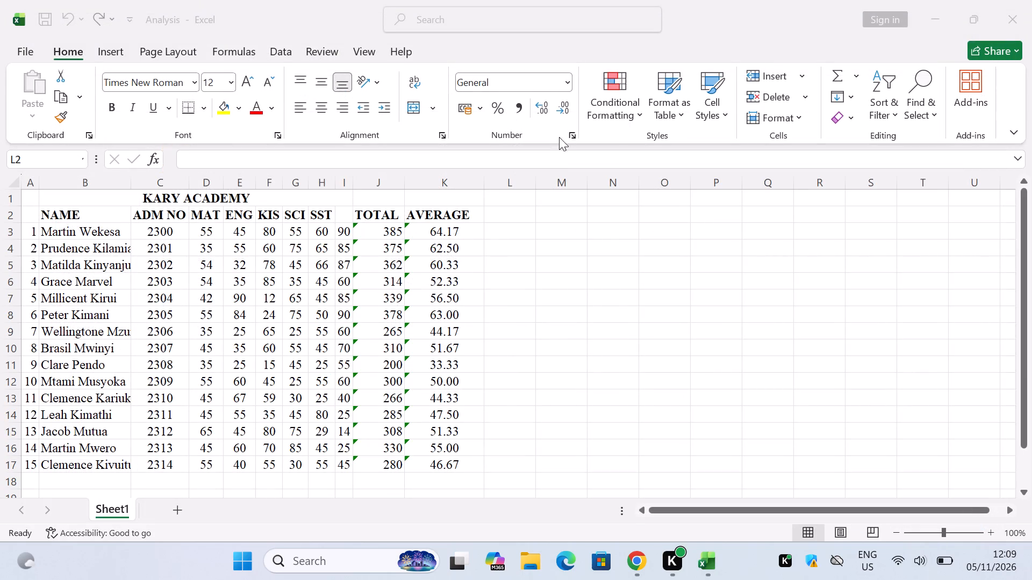
Merge and centre the KARY ACADEMY title again so it spans B1 to K1, above the TOTAL and AVERAGE columns.
left_click(65, 193)
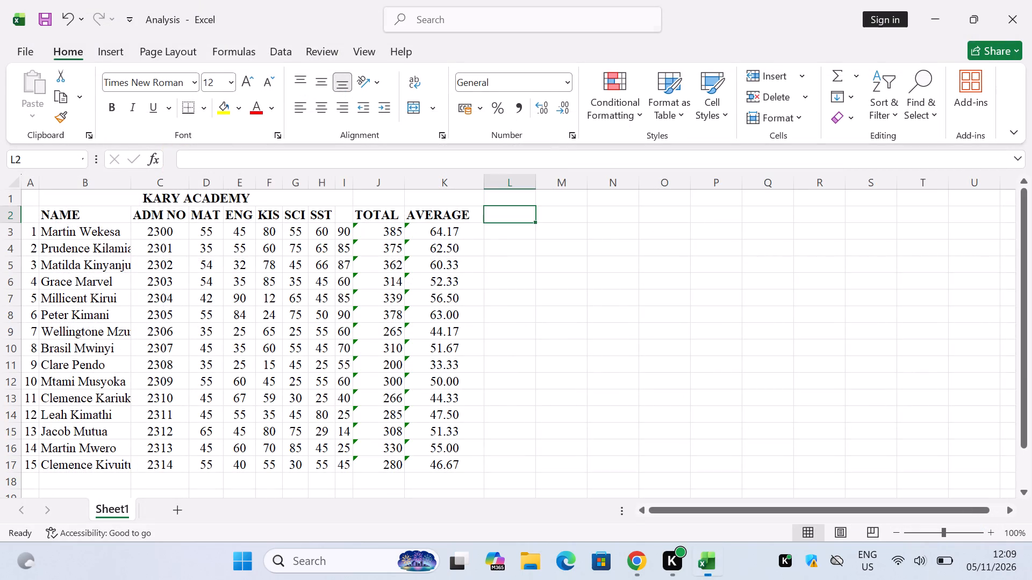
left_click(70, 201)
scroll(293, 270, "up", 2)
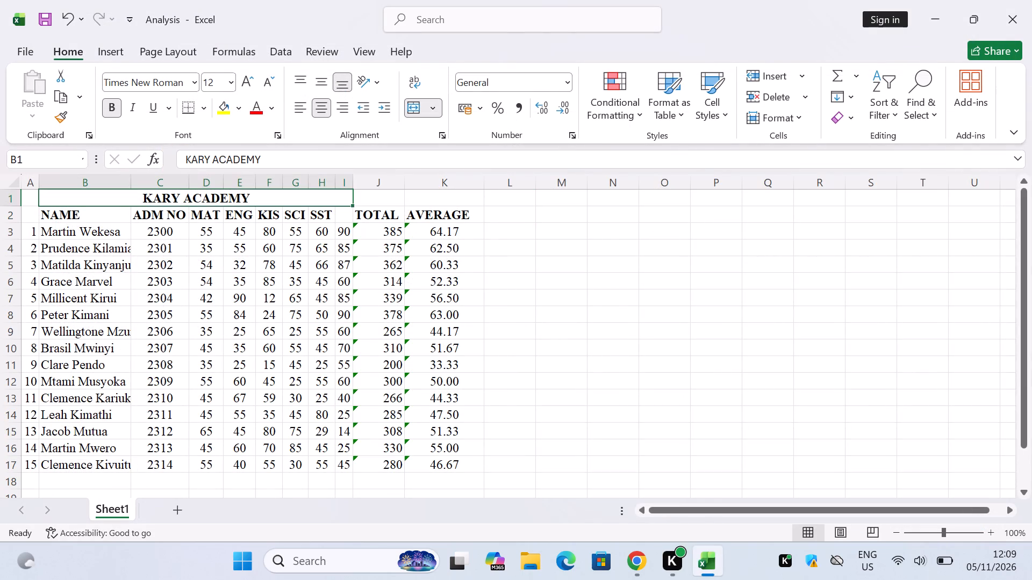
left_click_drag(335, 202, 451, 201)
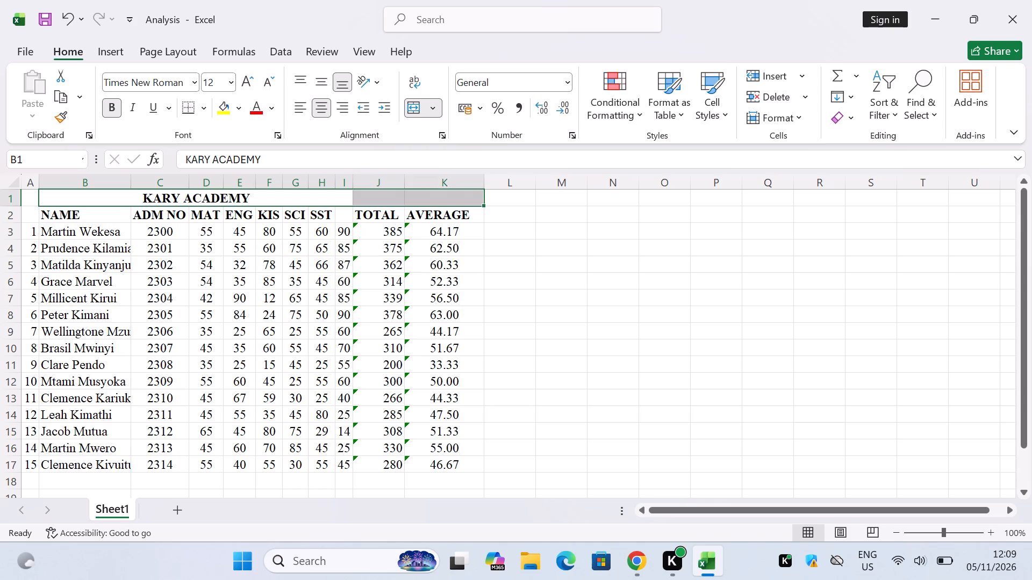
left_click(413, 107)
left_click(413, 107)
left_click(571, 378)
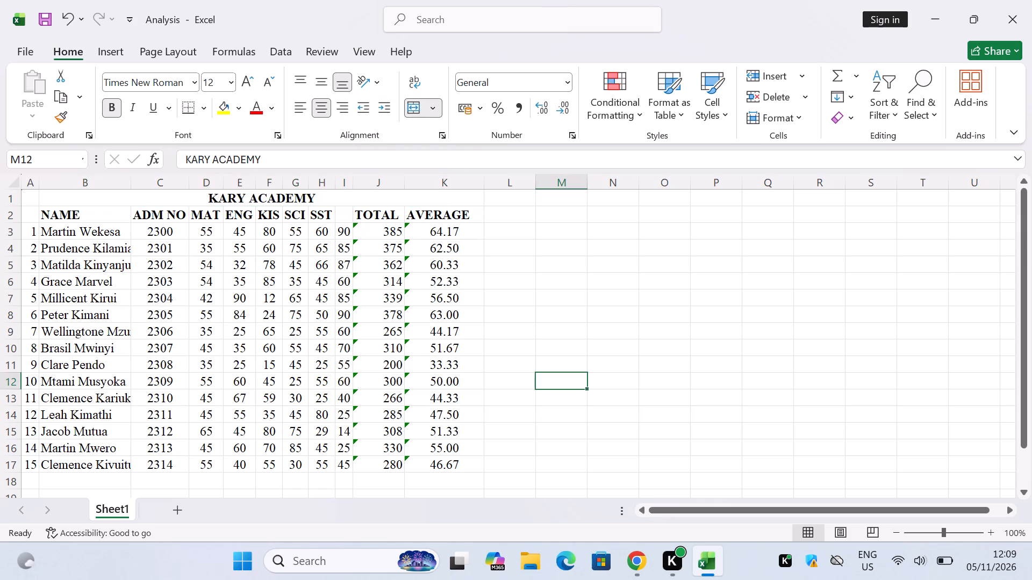
Save the recentred title to the Analysis workbook, keeping the .ods format.
left_click(47, 23)
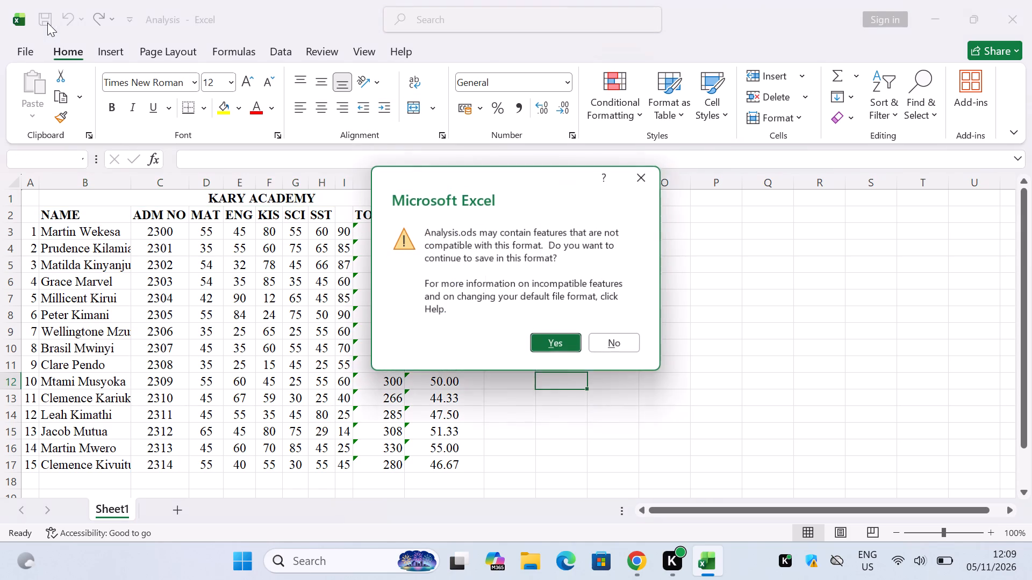
left_click(547, 347)
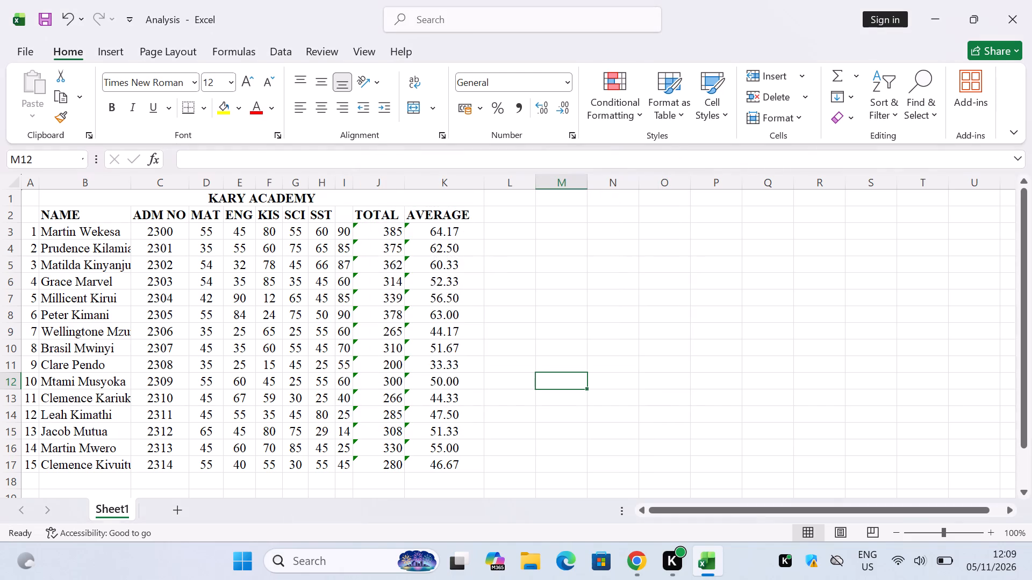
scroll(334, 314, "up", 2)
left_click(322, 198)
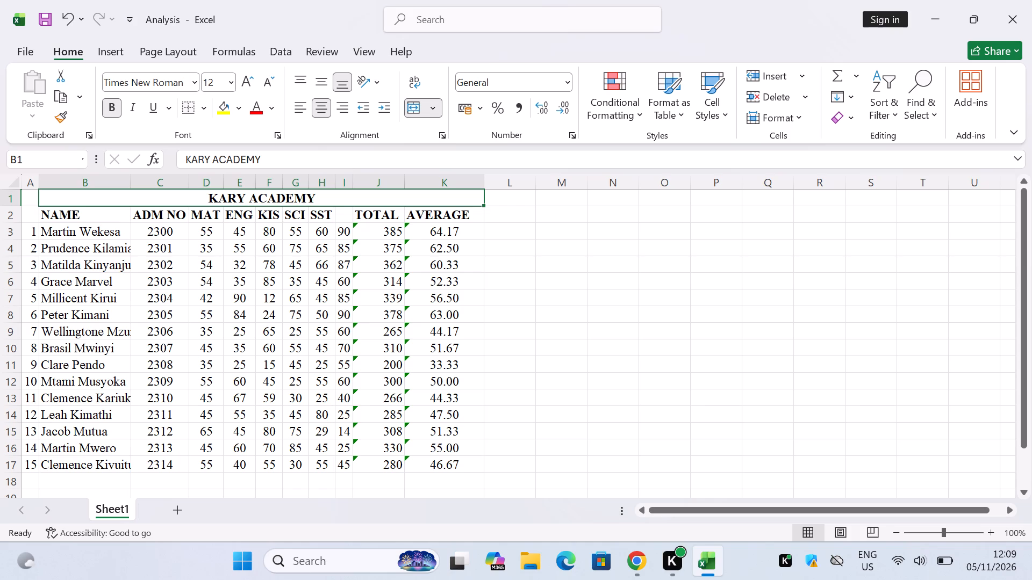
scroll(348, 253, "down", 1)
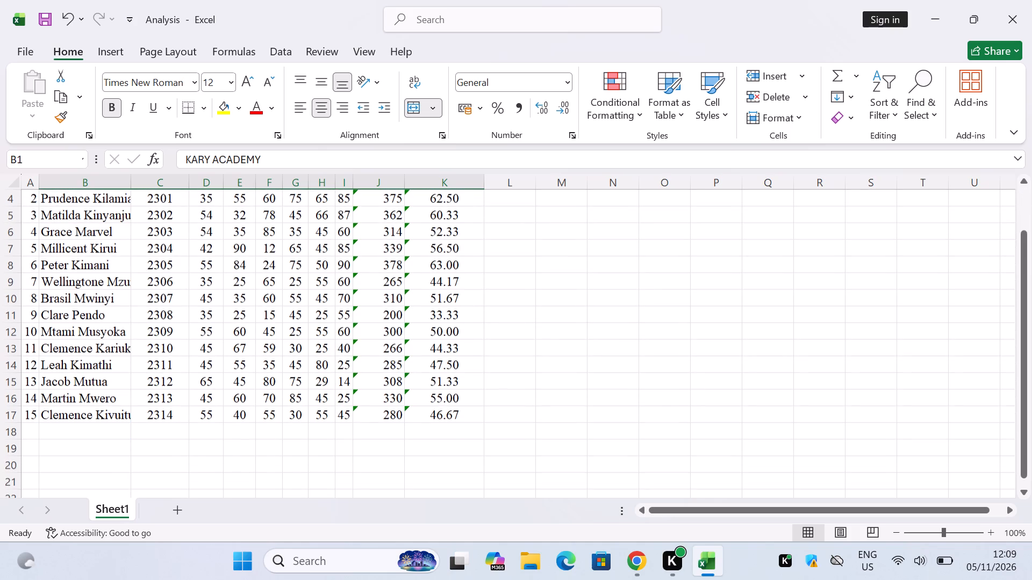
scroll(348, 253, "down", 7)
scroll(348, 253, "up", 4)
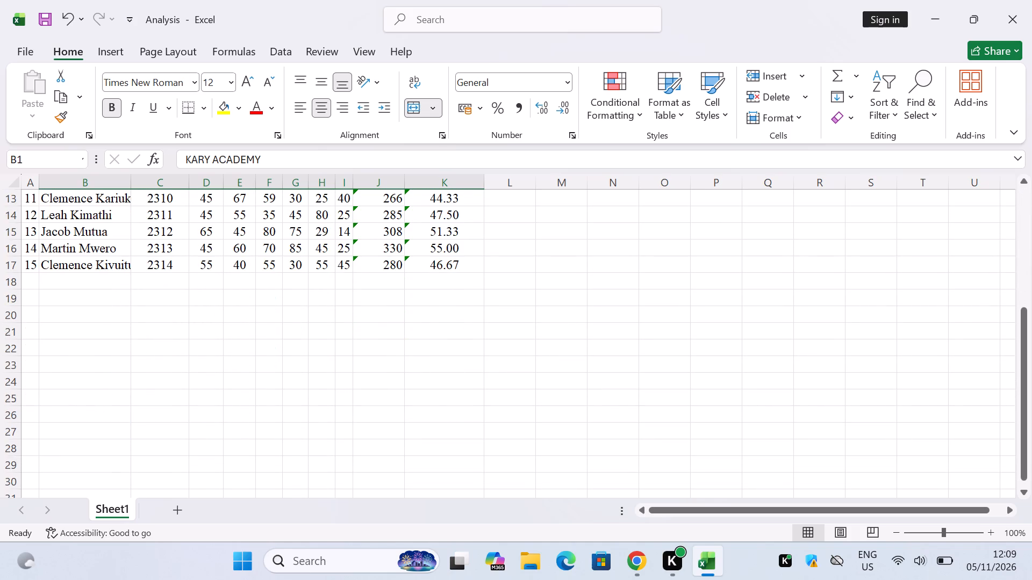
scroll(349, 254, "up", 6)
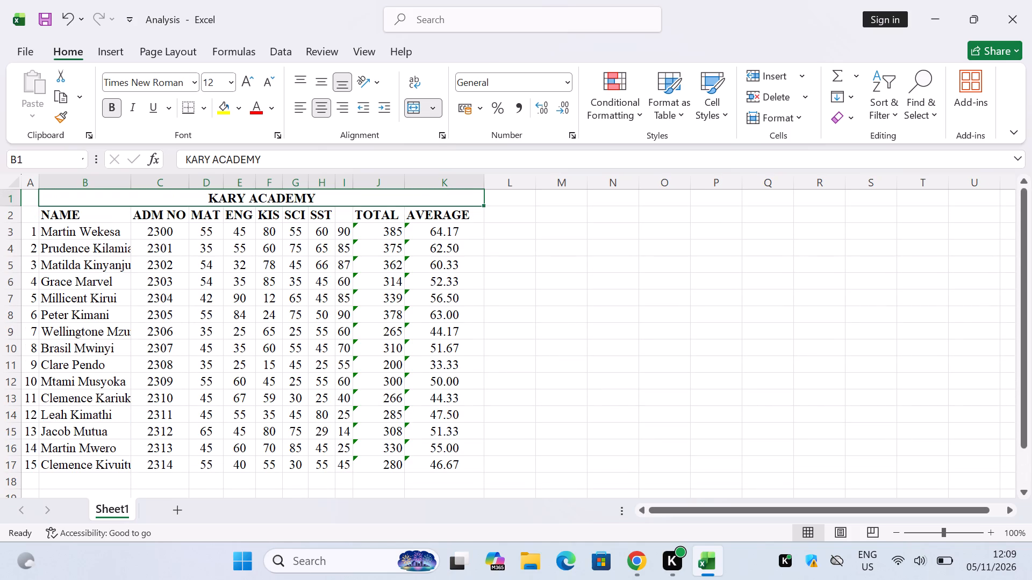